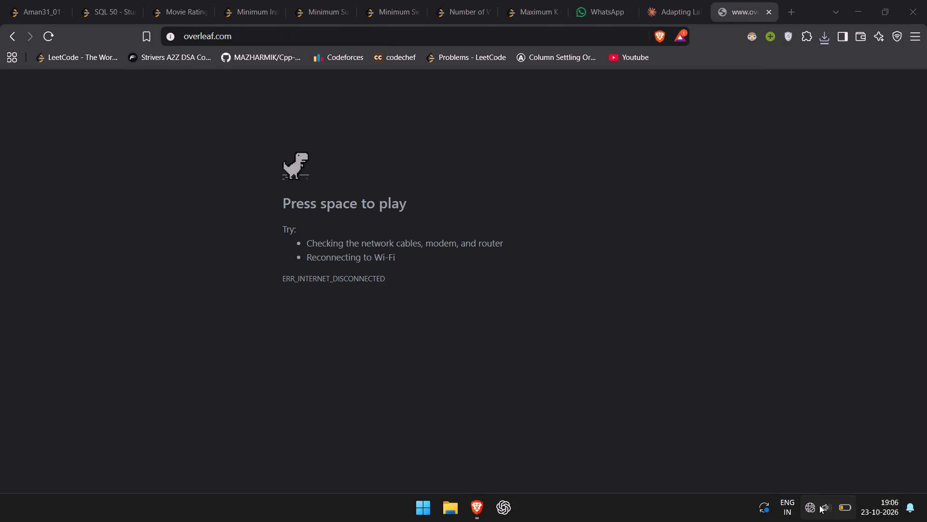
Open the list of available Wi-Fi networks and rescan for networks to restore the internet connection.
{"action": "left_click", "coordinate": [810, 512]}
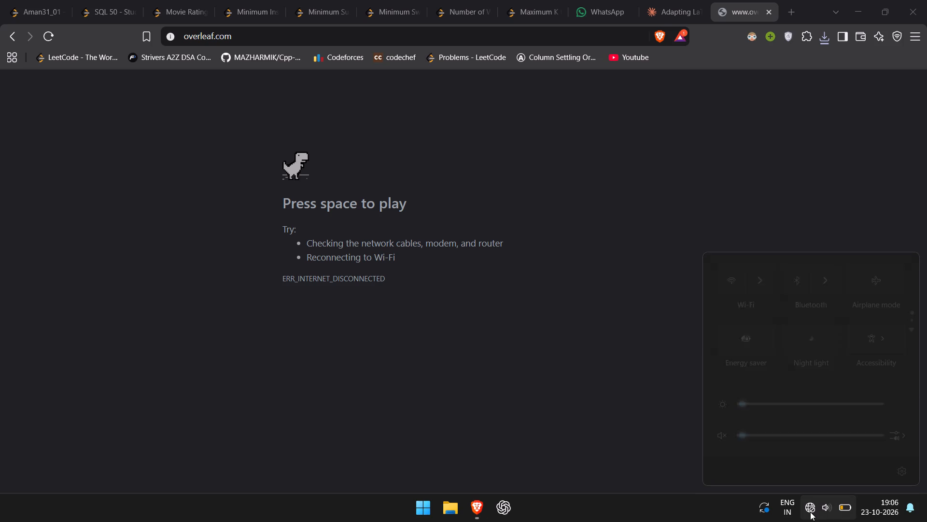
{"action": "left_click", "coordinate": [756, 281]}
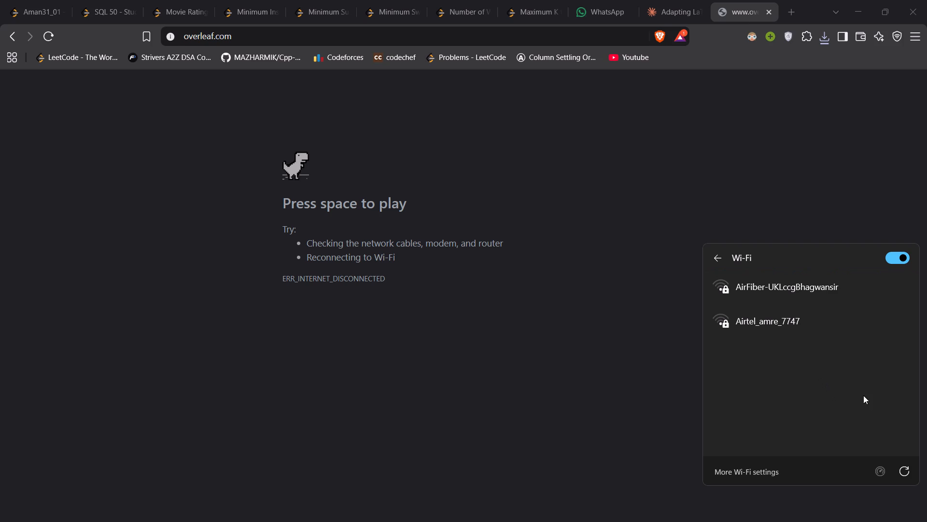
{"action": "double_click", "coordinate": [905, 473]}
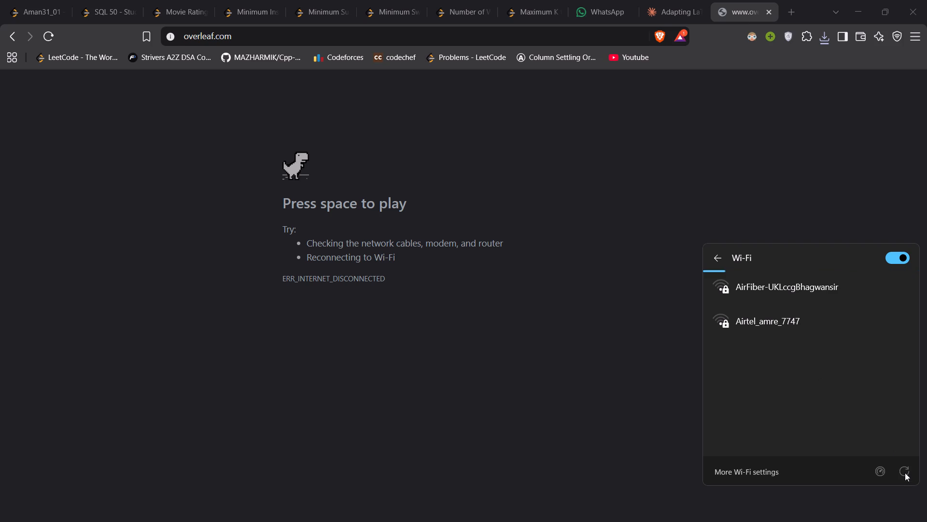
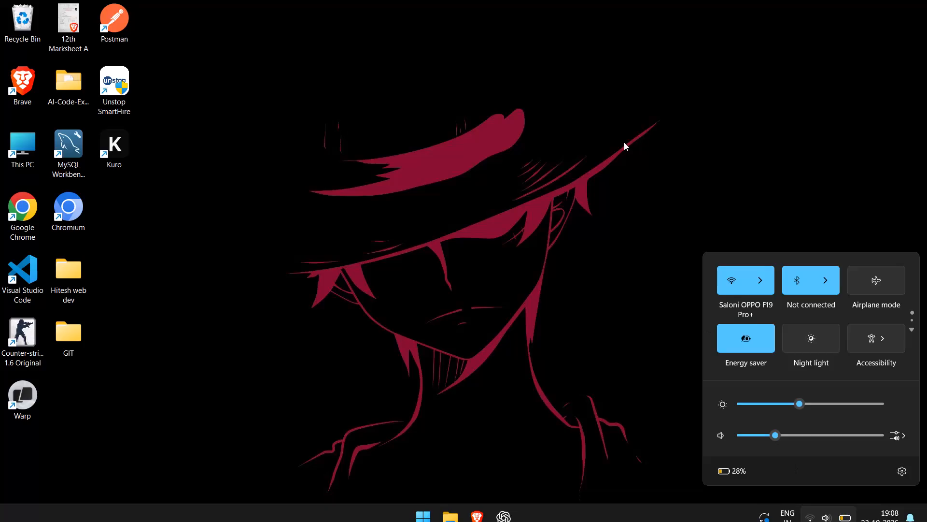
Dismiss the quick settings flyout on the desktop and return to the overleaf.com page in the Brave browser.
{"action": "left_click", "coordinate": [624, 142]}
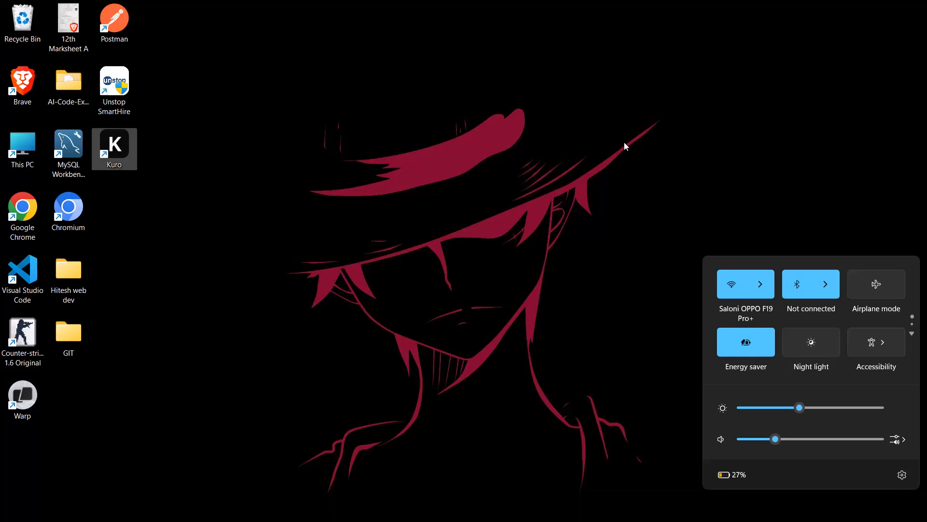
{"action": "left_click", "coordinate": [253, 83]}
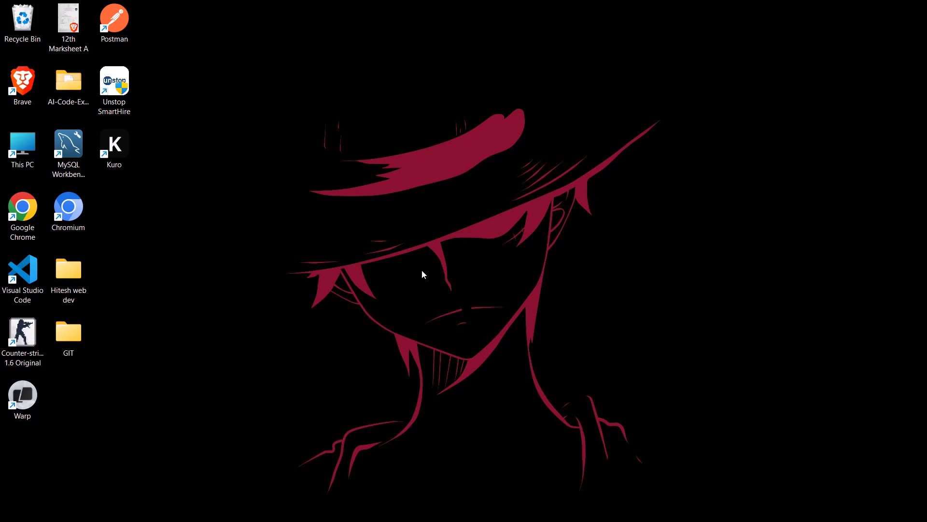
{"action": "left_click_drag", "start_coordinate": [294, 112], "coordinate": [360, 171]}
{"action": "left_click", "coordinate": [464, 499]}
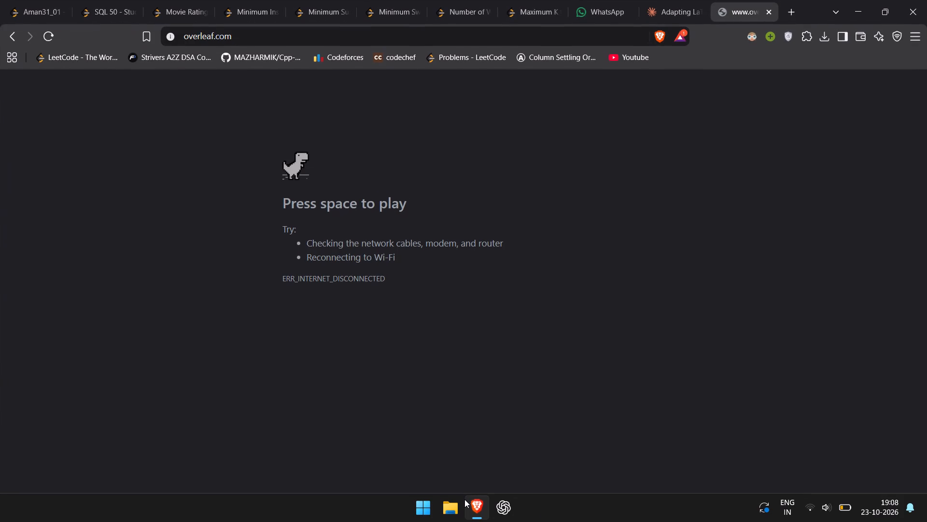
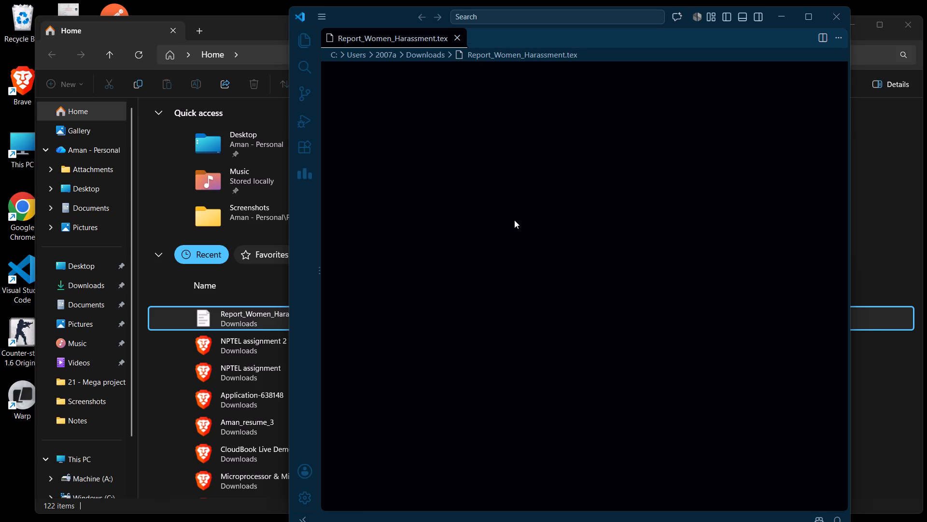
{"action": "left_click", "coordinate": [514, 220]}
{"action": "key", "text": "ctrl+a"}
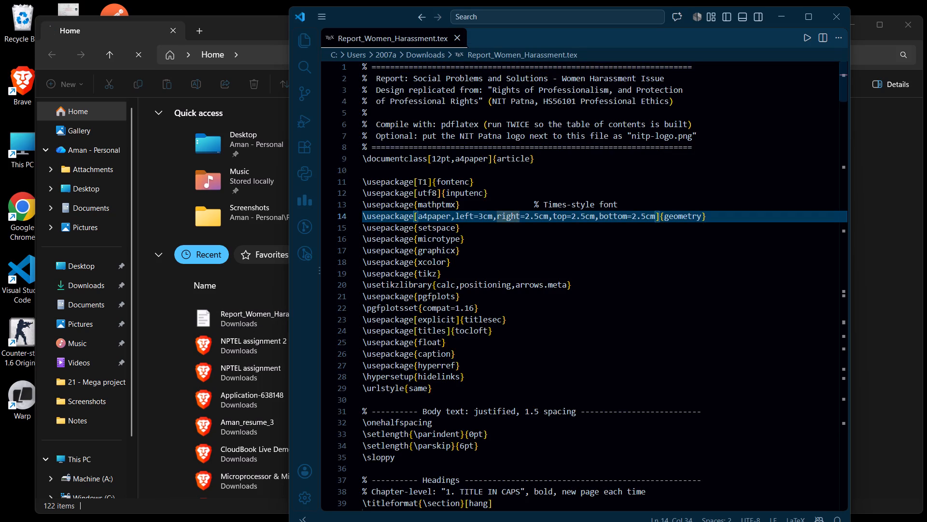
{"action": "key", "text": "ctrl+c"}
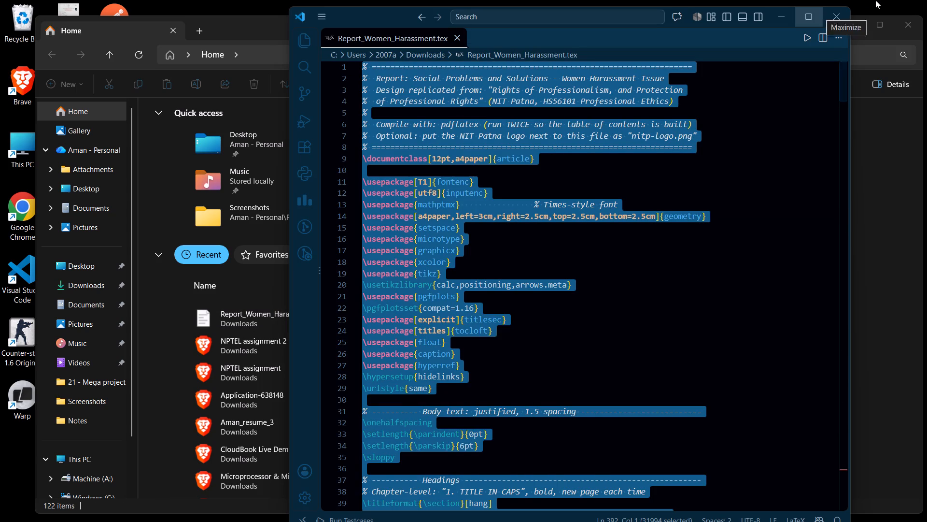
{"action": "left_click_drag", "start_coordinate": [830, 29], "coordinate": [836, 20]}
{"action": "left_click", "coordinate": [836, 20]}
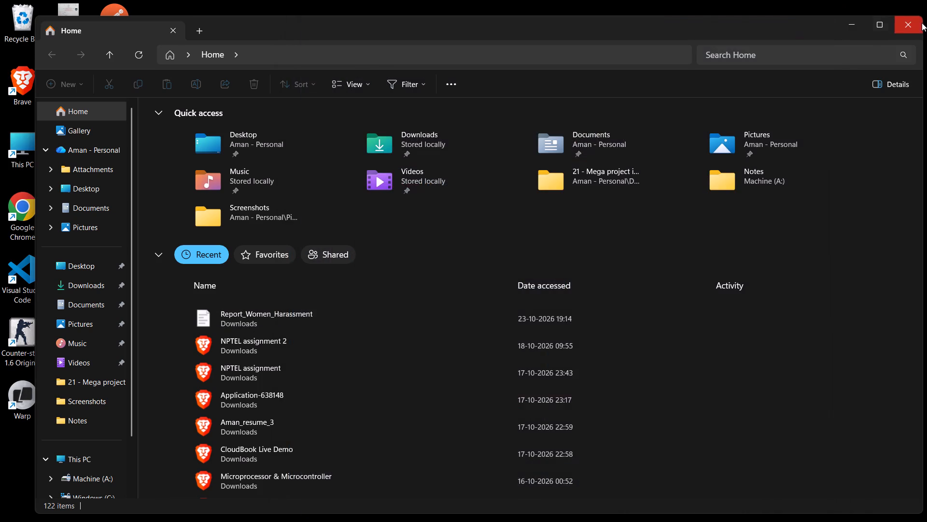
Replace the entire content of main.tex in the Overleaf project with the copied LaTeX source and recompile it.
{"action": "left_click", "coordinate": [900, 29]}
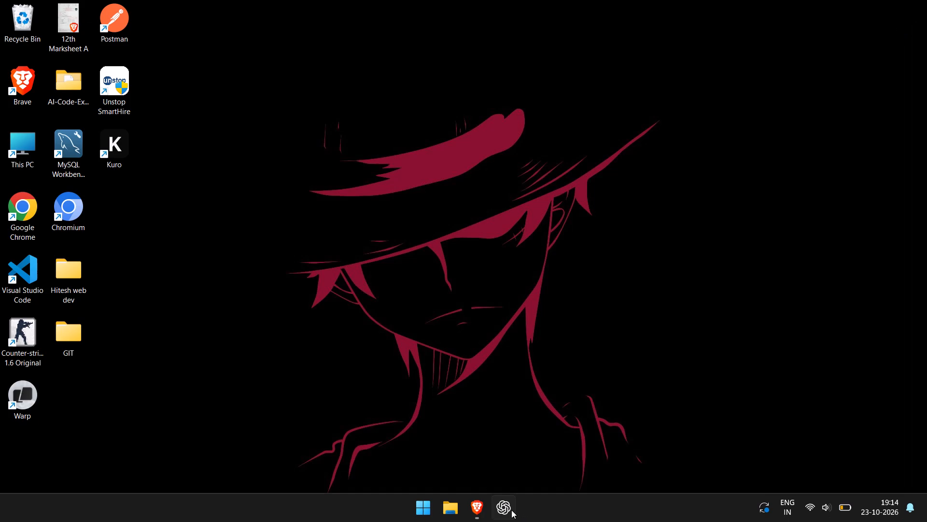
{"action": "left_click", "coordinate": [479, 513]}
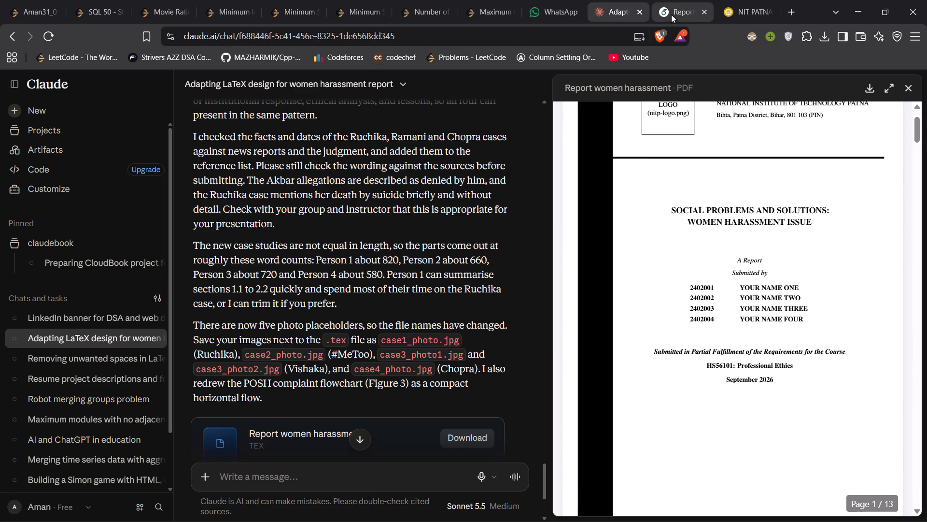
{"action": "left_click", "coordinate": [670, 0]}
{"action": "left_click", "coordinate": [410, 193]}
{"action": "key", "text": "ctrl+a"}
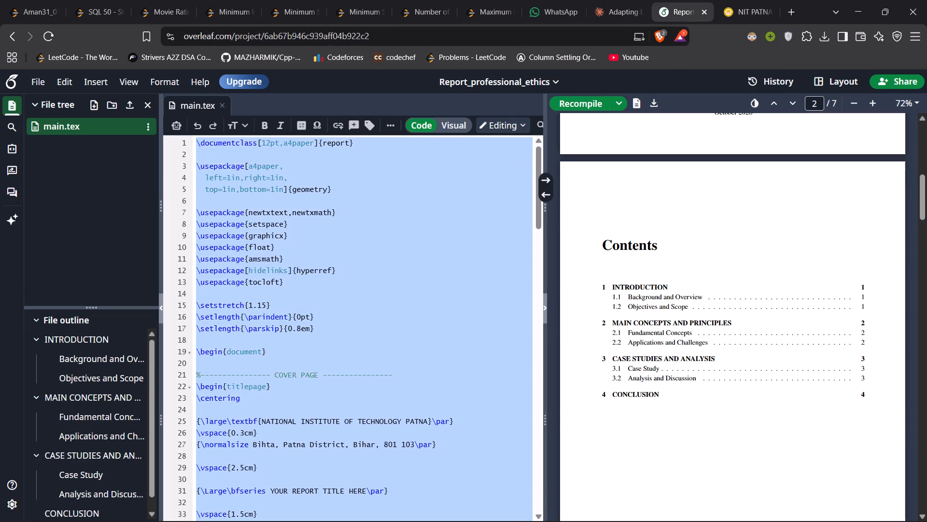
{"action": "key", "text": "ctrl+v"}
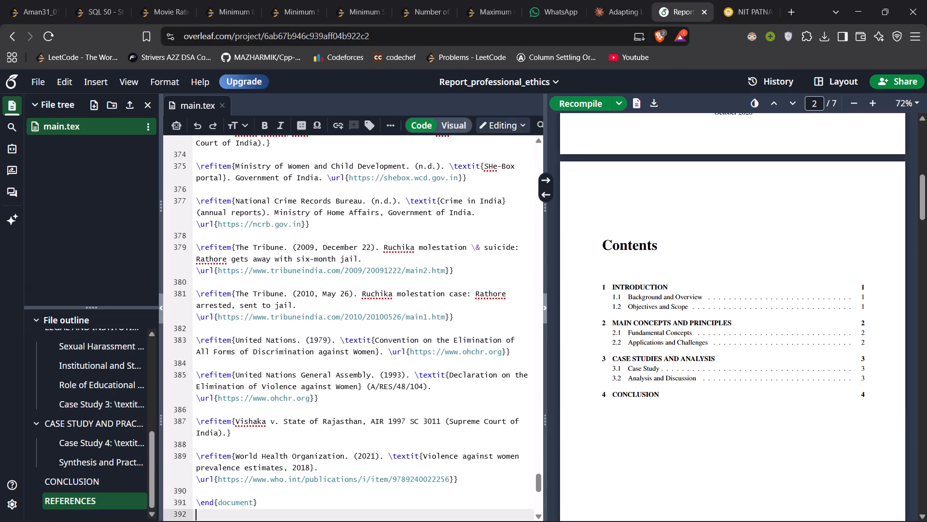
{"action": "left_click", "coordinate": [580, 109]}
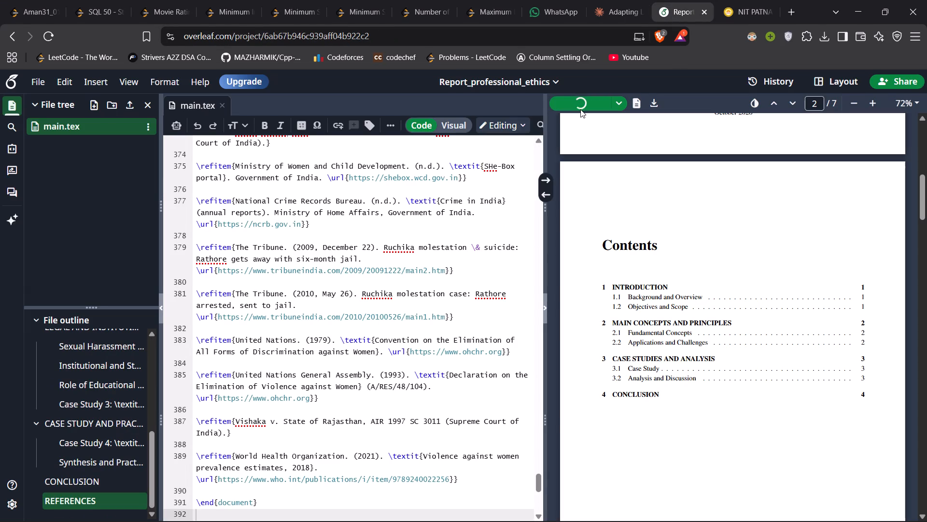
{"action": "scroll", "coordinate": [394, 282], "scroll_direction": "up", "scroll_amount": 11}
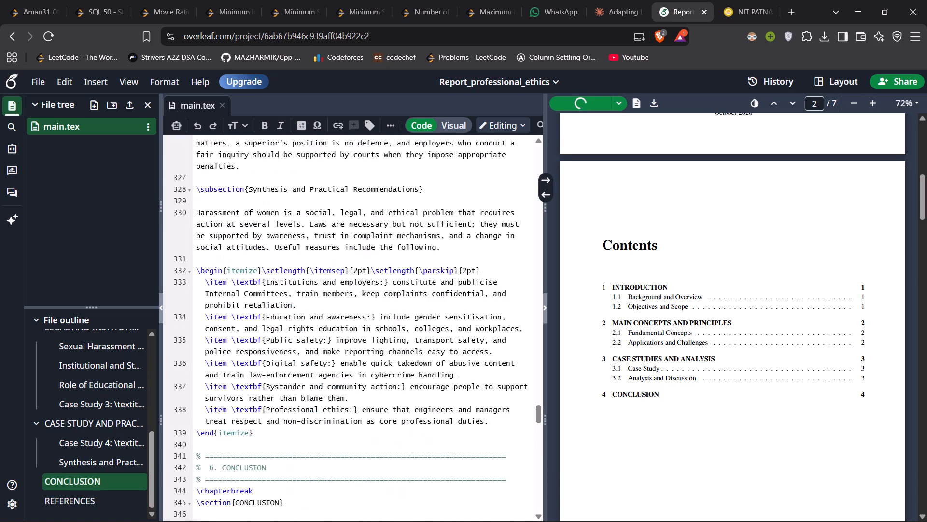
{"action": "scroll", "coordinate": [394, 282], "scroll_direction": "up", "scroll_amount": 15}
{"action": "scroll", "coordinate": [394, 282], "scroll_direction": "up", "scroll_amount": 8}
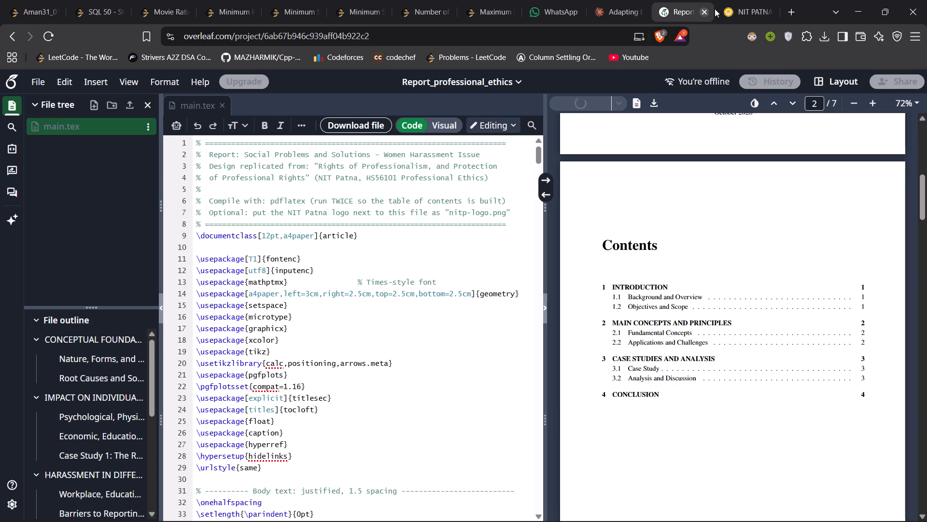
Find the NIT Patna logo in the footer of the nitp.ac.in website and open the image in a new tab.
{"action": "left_click", "coordinate": [731, 0]}
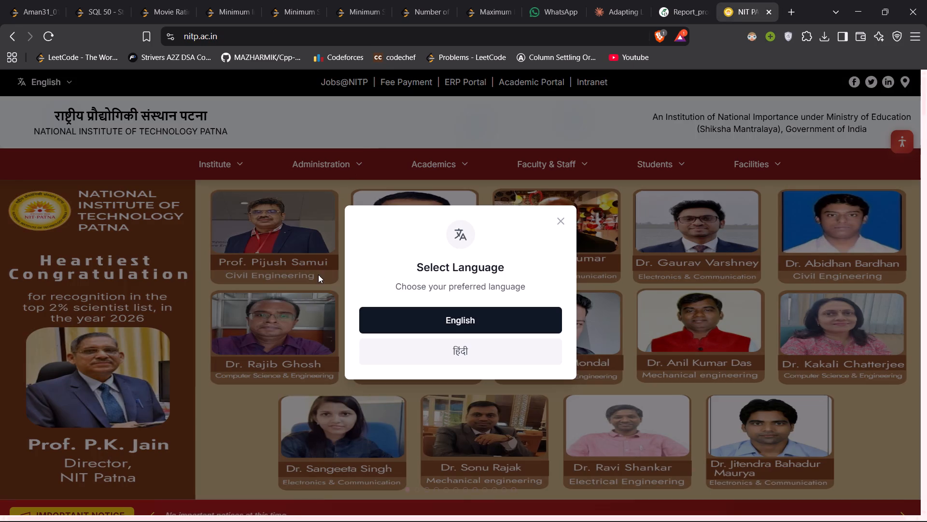
{"action": "left_click", "coordinate": [562, 218]}
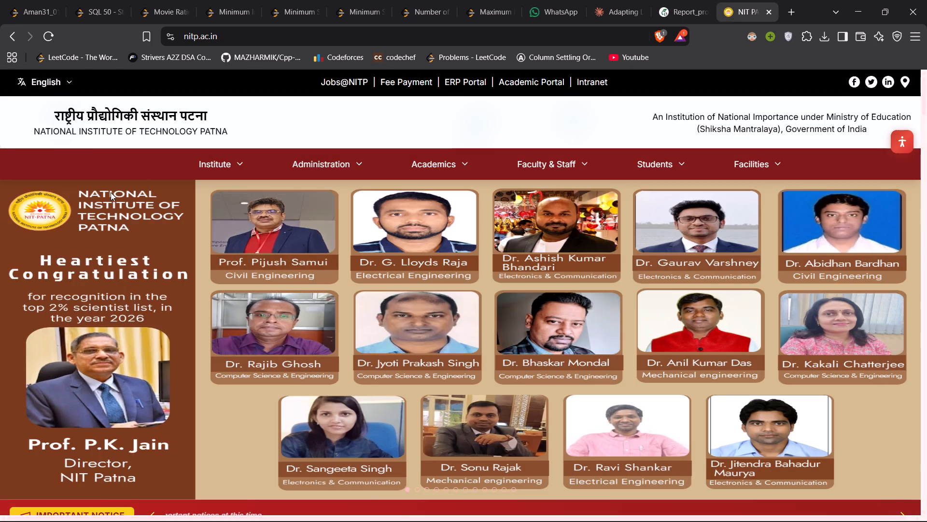
{"action": "scroll", "coordinate": [102, 232], "scroll_direction": "down", "scroll_amount": 2}
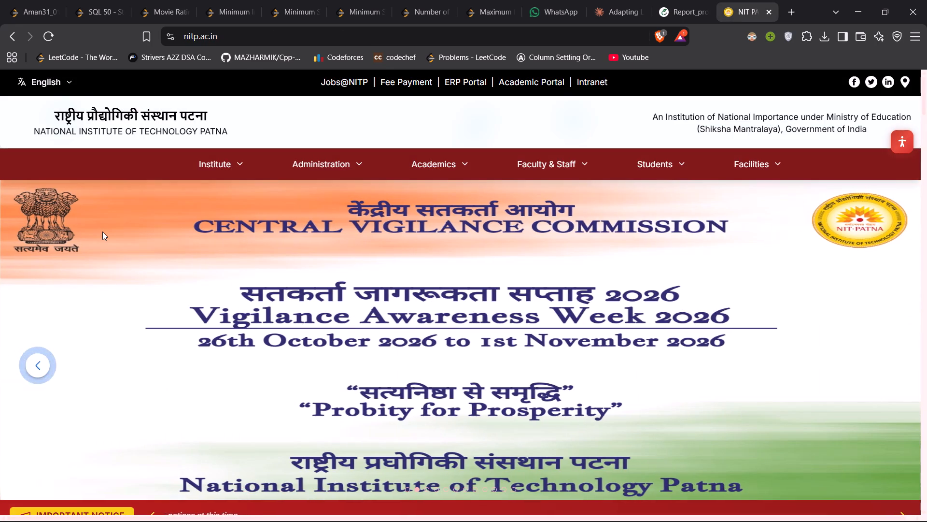
{"action": "scroll", "coordinate": [102, 232], "scroll_direction": "down", "scroll_amount": 3}
{"action": "scroll", "coordinate": [102, 232], "scroll_direction": "up", "scroll_amount": 7}
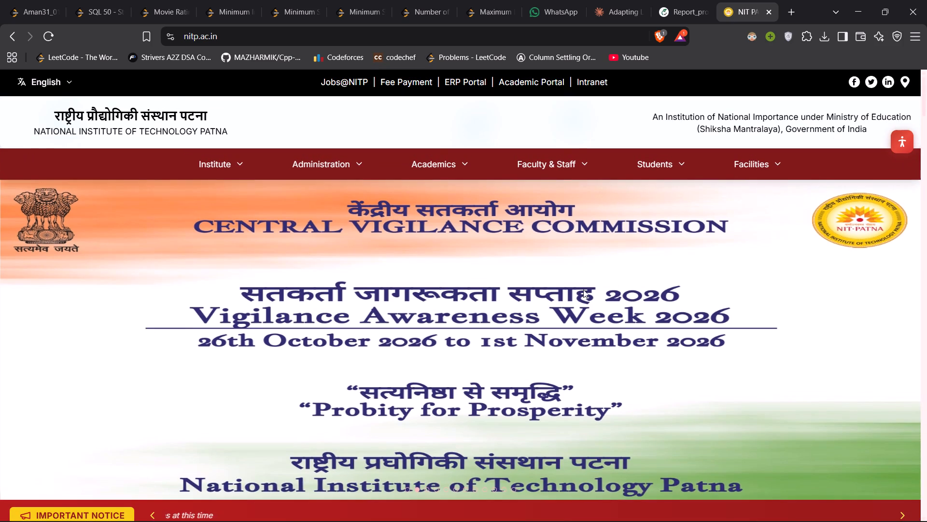
{"action": "scroll", "coordinate": [622, 275], "scroll_direction": "down", "scroll_amount": 5}
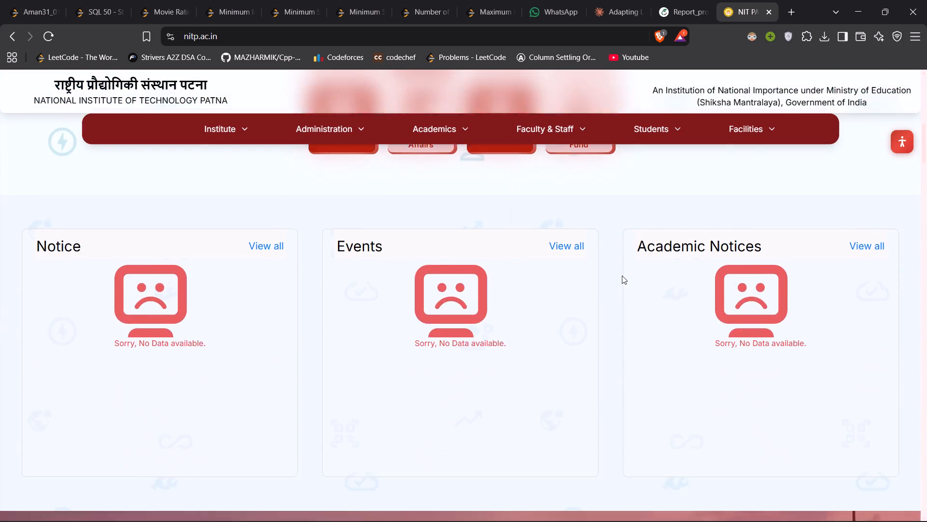
{"action": "scroll", "coordinate": [622, 275], "scroll_direction": "down", "scroll_amount": 4}
{"action": "scroll", "coordinate": [622, 275], "scroll_direction": "up", "scroll_amount": 10}
{"action": "scroll", "coordinate": [622, 275], "scroll_direction": "down", "scroll_amount": 15}
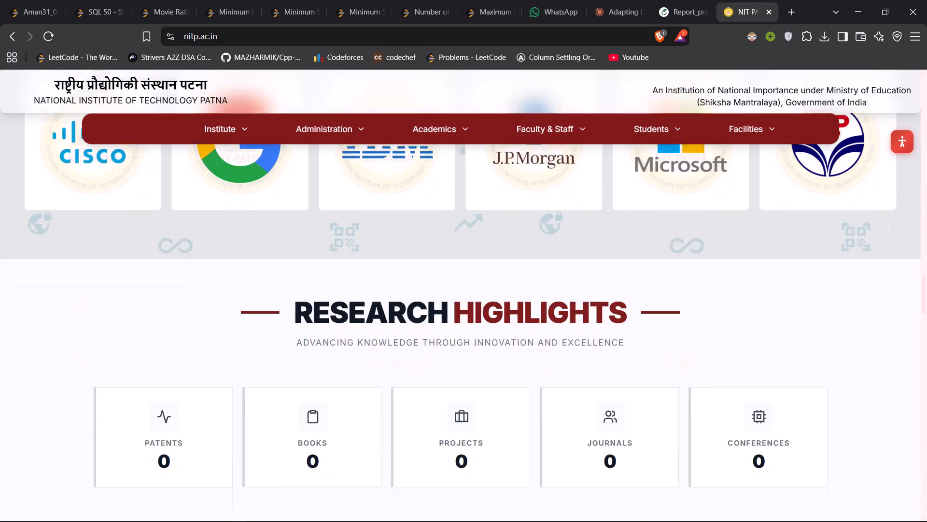
{"action": "scroll", "coordinate": [622, 275], "scroll_direction": "down", "scroll_amount": 1}
{"action": "scroll", "coordinate": [622, 275], "scroll_direction": "up", "scroll_amount": 1}
{"action": "scroll", "coordinate": [622, 275], "scroll_direction": "down", "scroll_amount": 17}
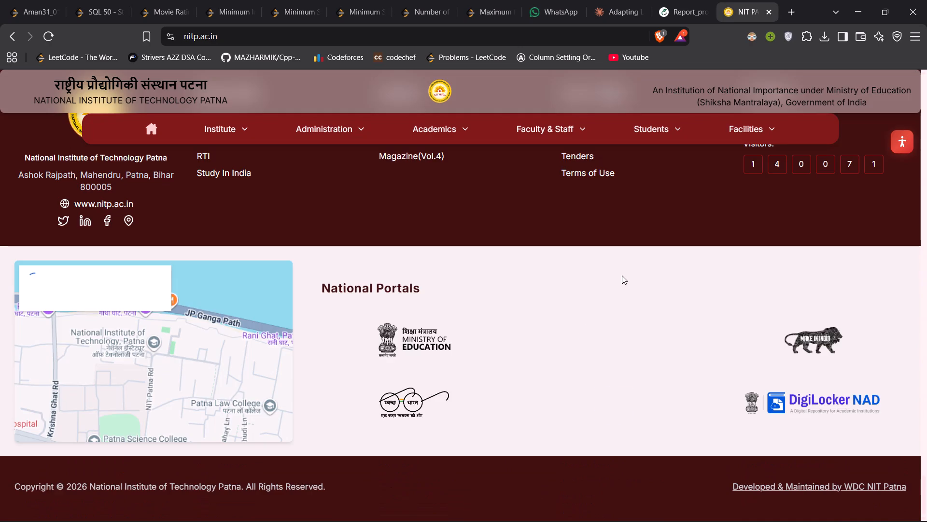
{"action": "scroll", "coordinate": [622, 275], "scroll_direction": "up", "scroll_amount": 2}
{"action": "left_click_drag", "start_coordinate": [94, 263], "coordinate": [155, 296]}
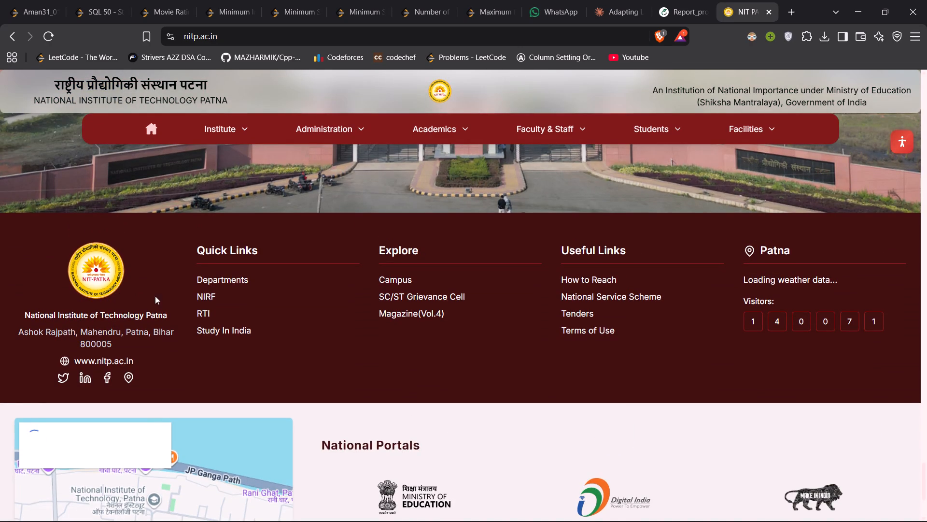
{"action": "left_click_drag", "start_coordinate": [155, 296], "coordinate": [215, 362]}
{"action": "right_click", "coordinate": [75, 261]}
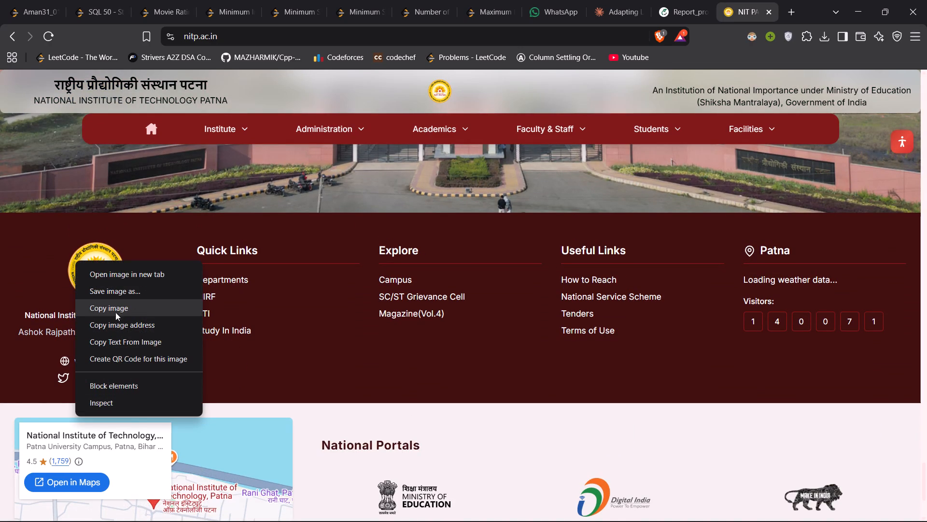
{"action": "left_click", "coordinate": [141, 277]}
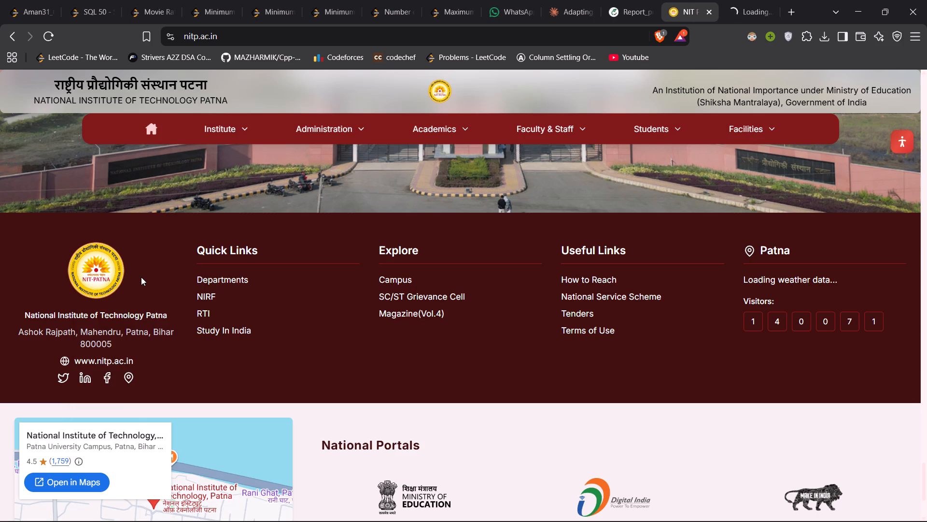
Download the original NIT Patna logo image from the Postimages page as a PNG named logo into Downloads.
{"action": "left_click", "coordinate": [733, 0]}
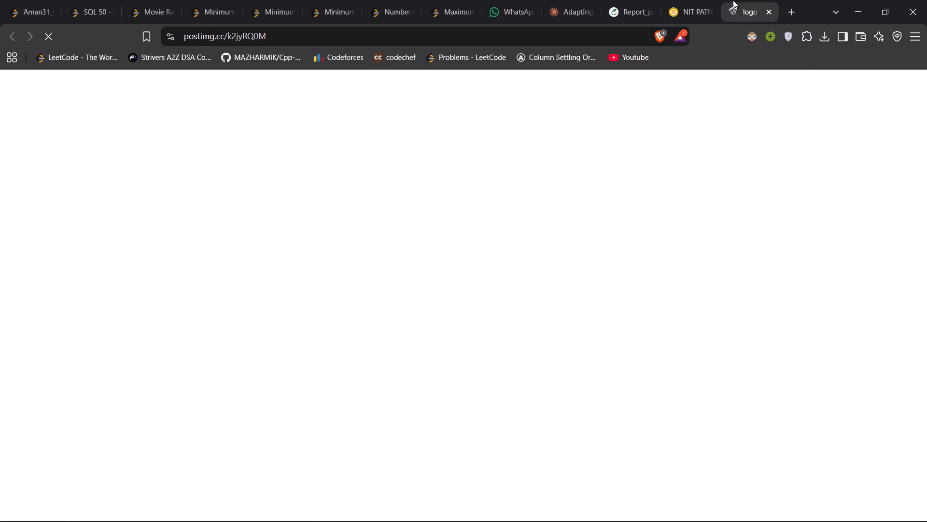
{"action": "left_click", "coordinate": [694, 0]}
{"action": "left_click", "coordinate": [743, 0]}
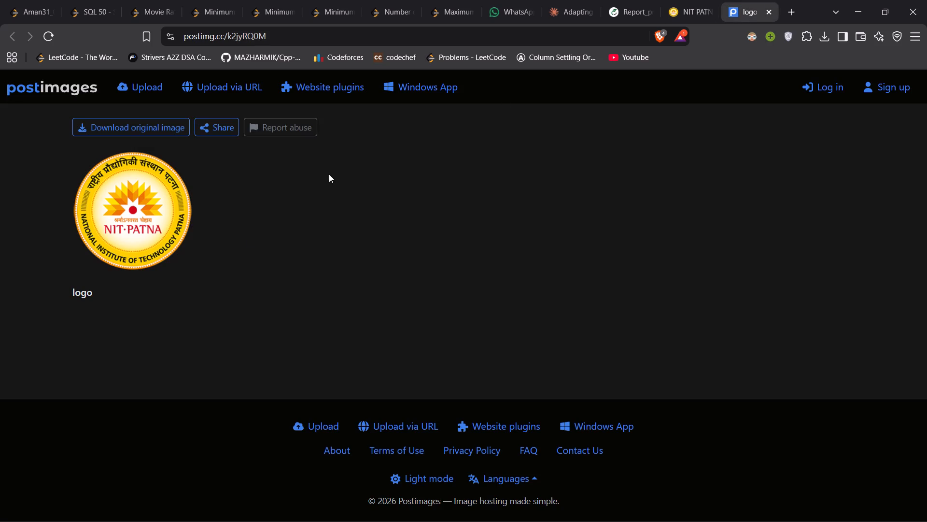
{"action": "left_click", "coordinate": [113, 136]}
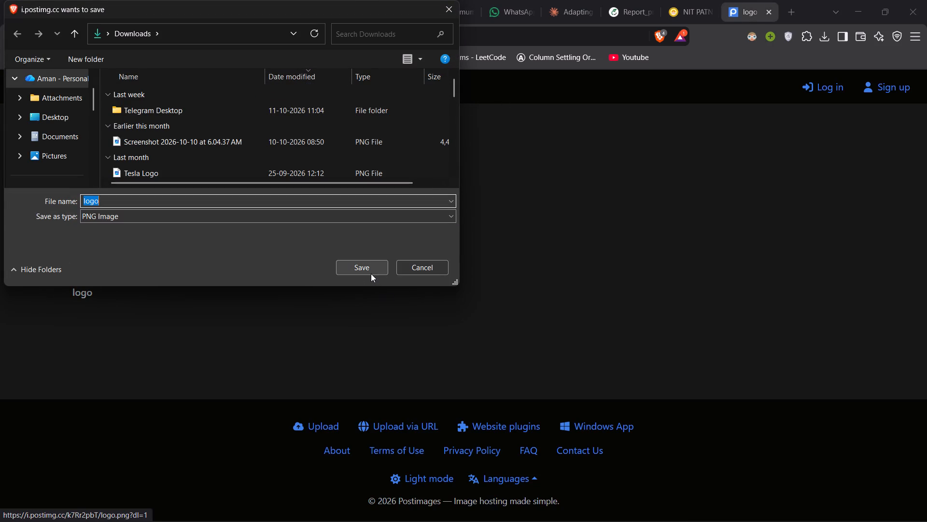
{"action": "left_click", "coordinate": [369, 270]}
Return to the Overleaf project Report_professional_ethics and recompile the report.
{"action": "left_click", "coordinate": [625, 0]}
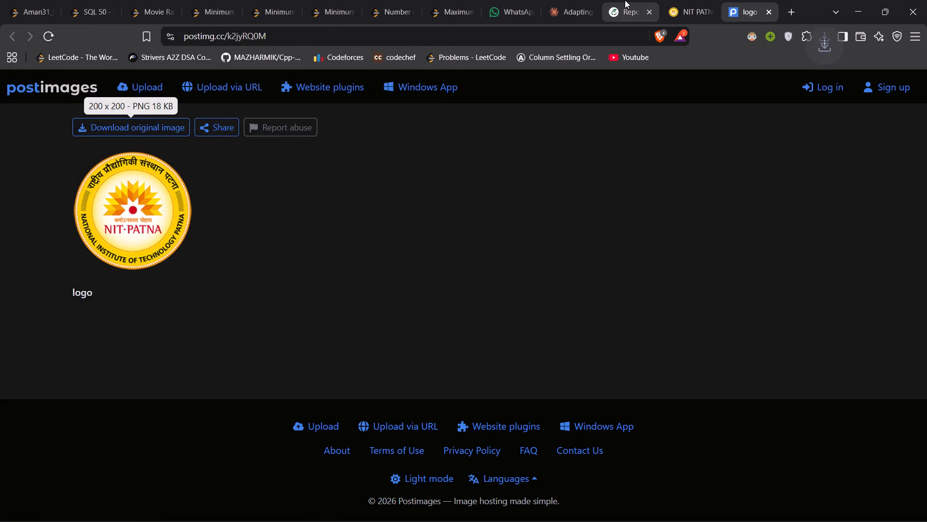
{"action": "scroll", "coordinate": [744, 276], "scroll_direction": "up", "scroll_amount": 14}
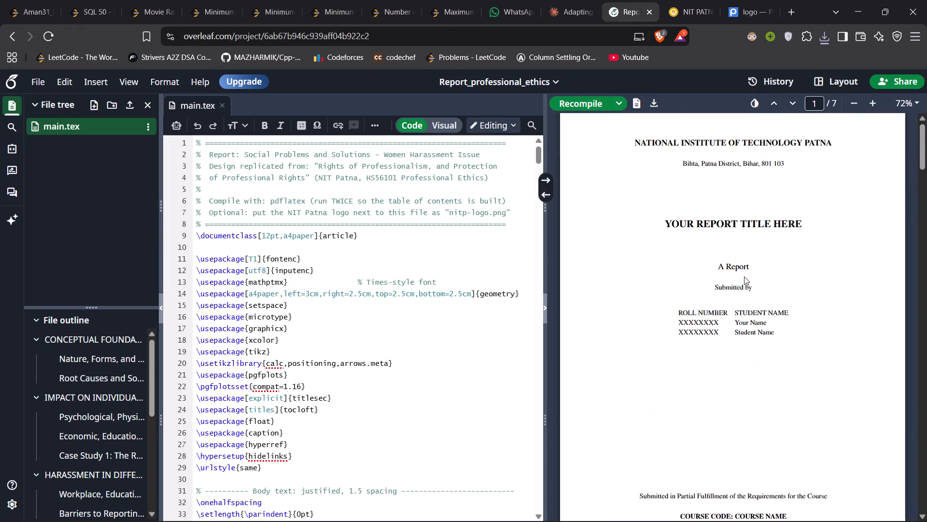
{"action": "left_click", "coordinate": [588, 101]}
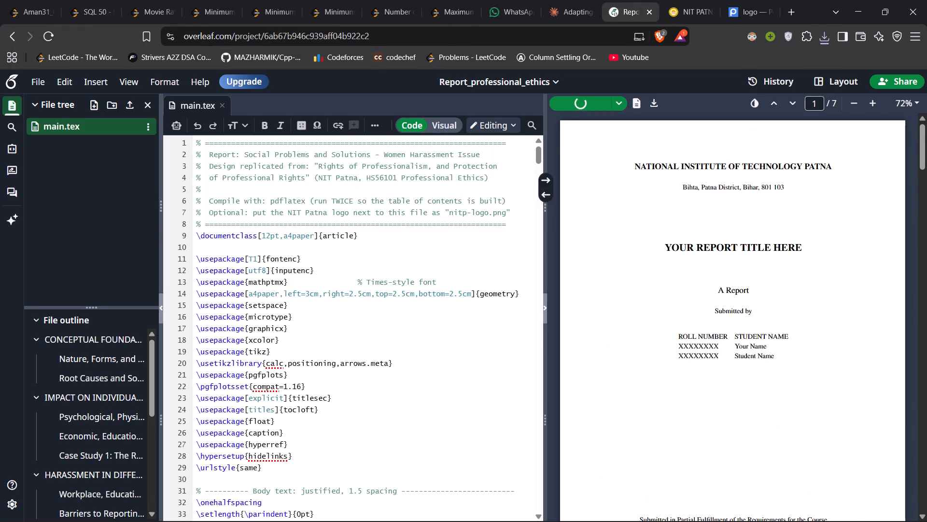
Look through the pasted main.tex source and examine the compiled report's title page, including its logo placeholder.
{"action": "scroll", "coordinate": [394, 318], "scroll_direction": "down", "scroll_amount": 15}
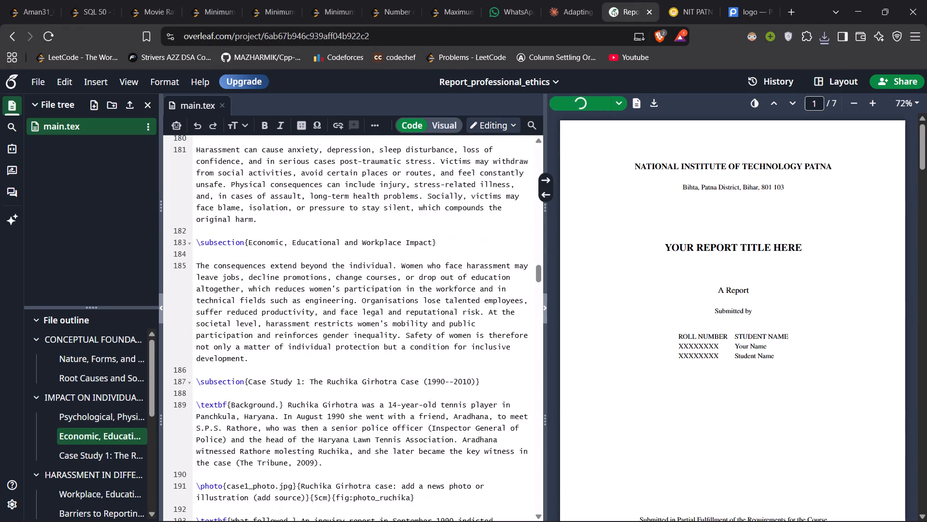
{"action": "scroll", "coordinate": [394, 318], "scroll_direction": "down", "scroll_amount": 10}
{"action": "scroll", "coordinate": [394, 318], "scroll_direction": "up", "scroll_amount": 12}
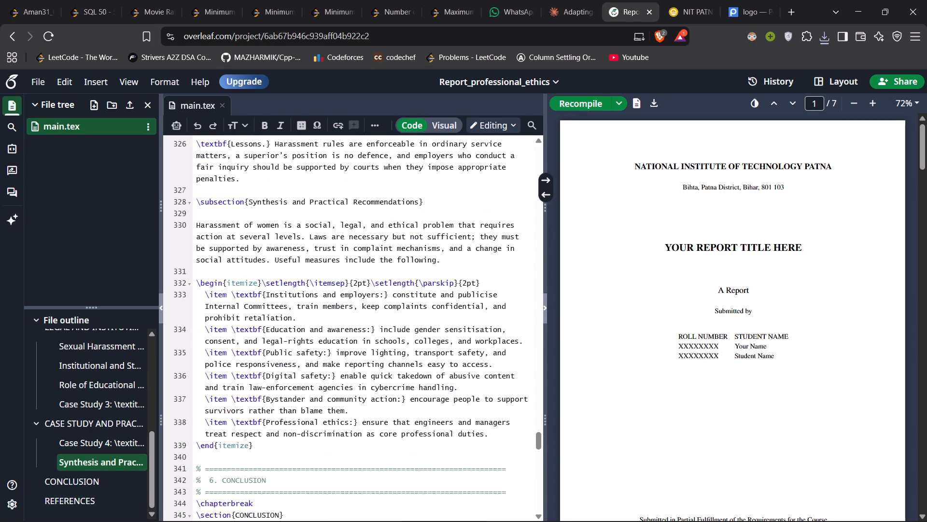
{"action": "scroll", "coordinate": [394, 318], "scroll_direction": "up", "scroll_amount": 19}
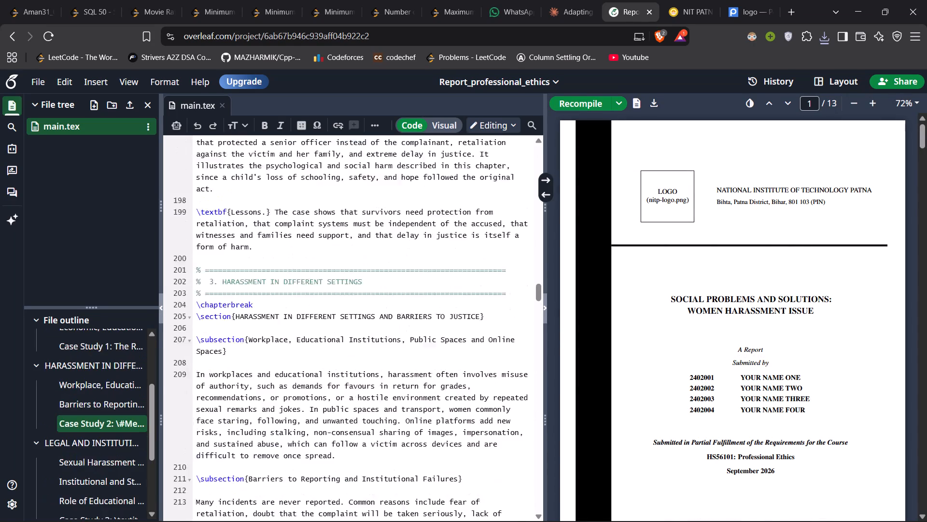
{"action": "scroll", "coordinate": [394, 318], "scroll_direction": "up", "scroll_amount": 10}
{"action": "scroll", "coordinate": [518, 313], "scroll_direction": "up", "scroll_amount": 4}
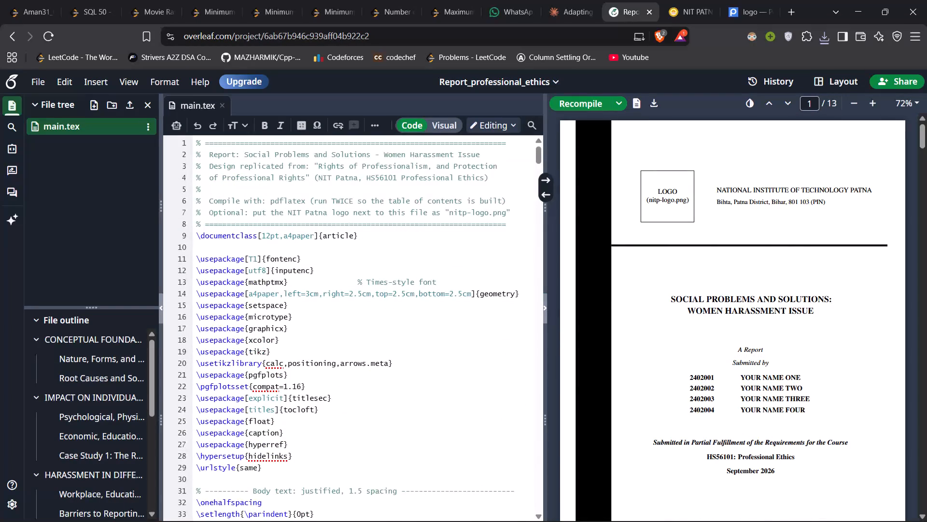
{"action": "scroll", "coordinate": [518, 313], "scroll_direction": "up", "scroll_amount": 2}
{"action": "scroll", "coordinate": [663, 291], "scroll_direction": "down", "scroll_amount": 4}
{"action": "scroll", "coordinate": [663, 291], "scroll_direction": "up", "scroll_amount": 7}
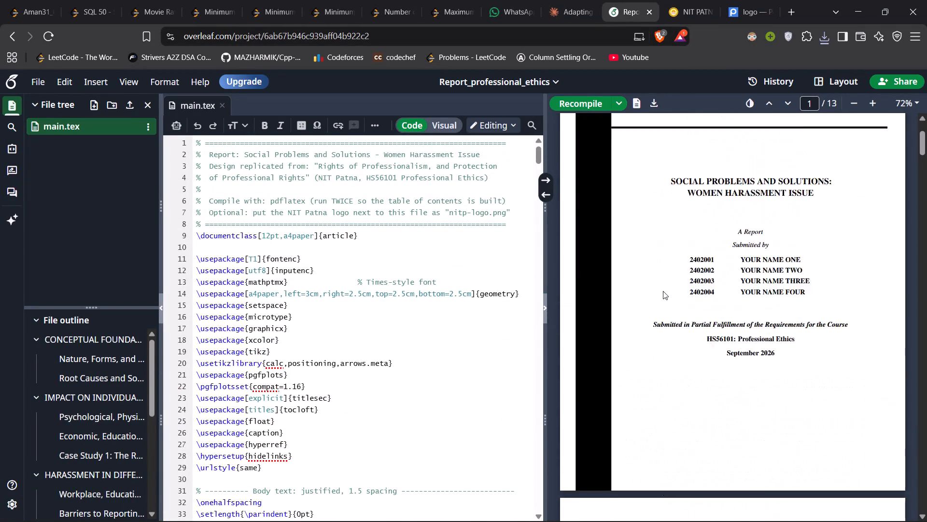
{"action": "scroll", "coordinate": [663, 291], "scroll_direction": "up", "scroll_amount": 2}
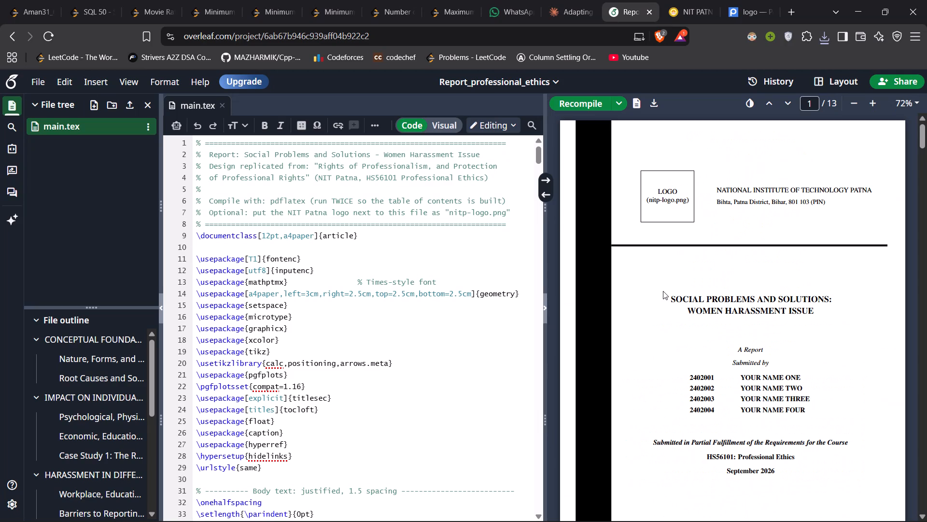
Create a new file named nitp-logo.png in the Overleaf project.
{"action": "left_click", "coordinate": [130, 111]}
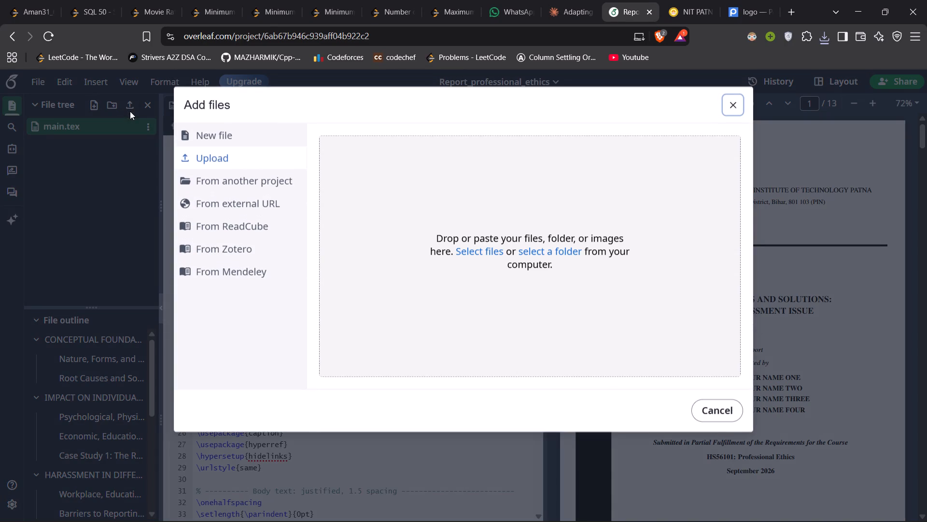
{"action": "left_click", "coordinate": [229, 137]}
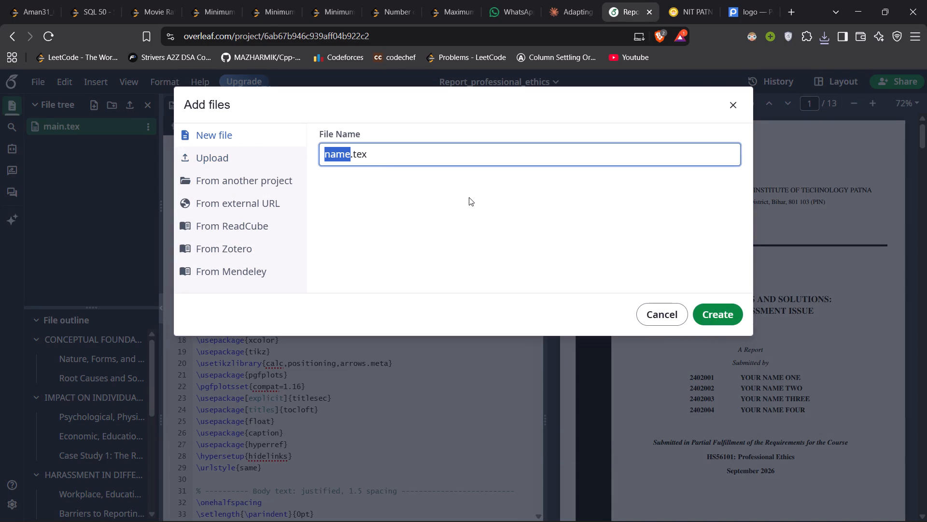
{"action": "type", "text": "nitp-logo"}
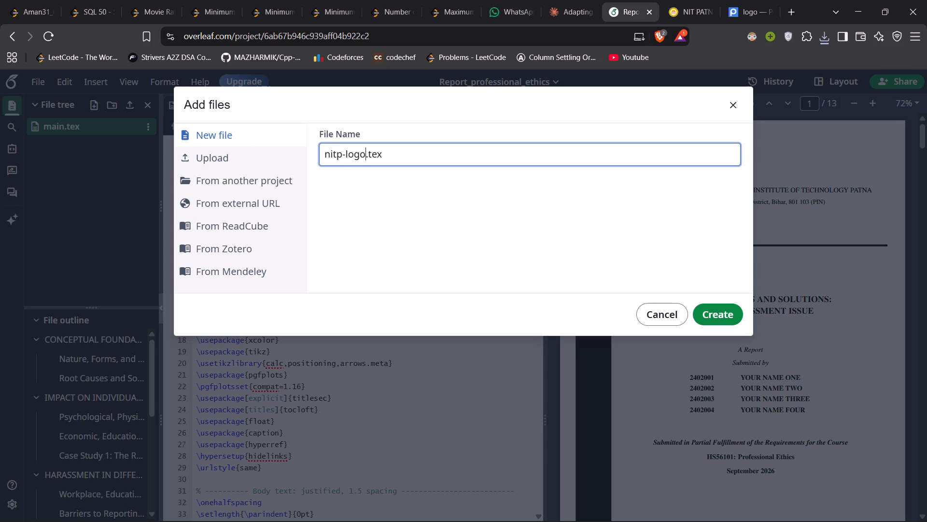
{"action": "key", "text": "Right"}
{"action": "key", "text": "Right"}
{"action": "key", "text": "Right"}
{"action": "key", "text": "Right"}
{"action": "key", "text": "BackSpace"}
{"action": "key", "text": "BackSpace"}
{"action": "key", "text": "BackSpace"}
{"action": "key", "text": "p"}
{"action": "type", "text": "ng"}
{"action": "key", "text": "Return"}
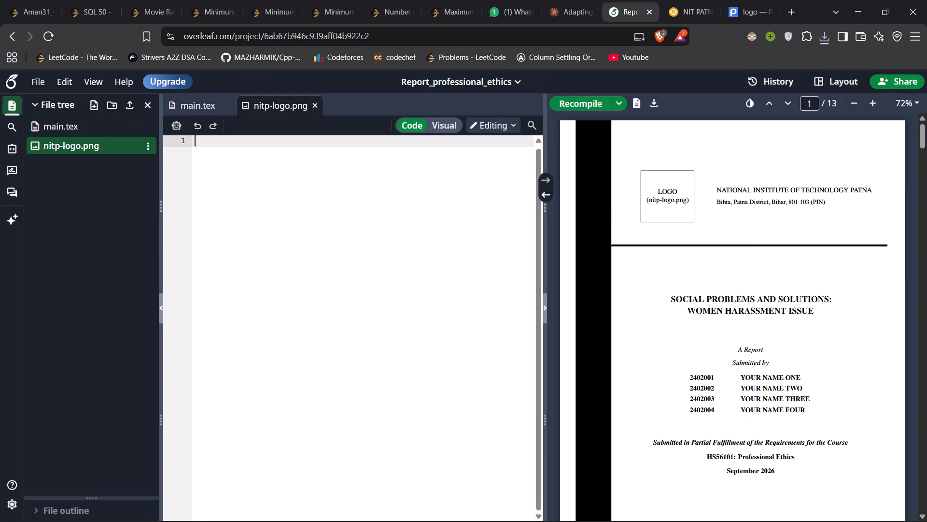
Upload the PNG file logo from the Downloads folder into the Report_professional_ethics project.
{"action": "left_click", "coordinate": [665, 195]}
{"action": "left_click", "coordinate": [146, 143]}
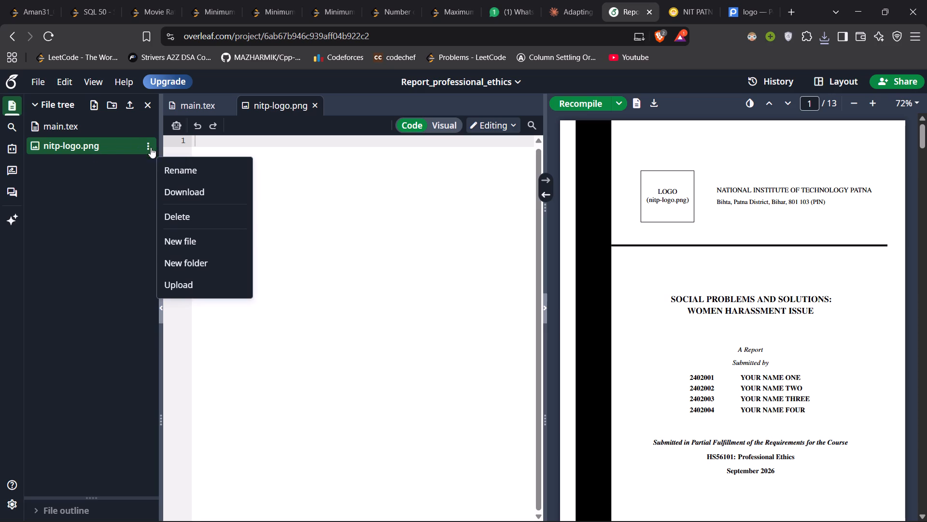
{"action": "left_click", "coordinate": [182, 282]}
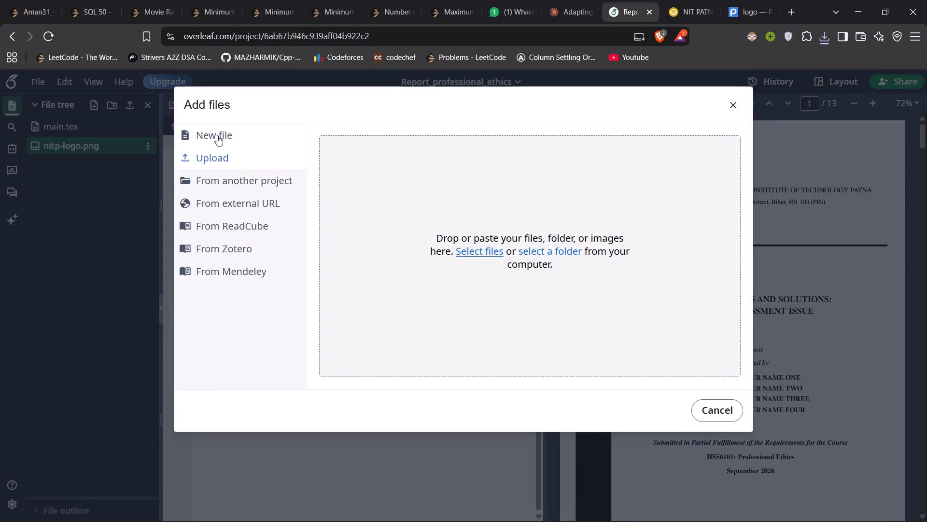
{"action": "left_click", "coordinate": [201, 157]}
{"action": "left_click", "coordinate": [496, 248]}
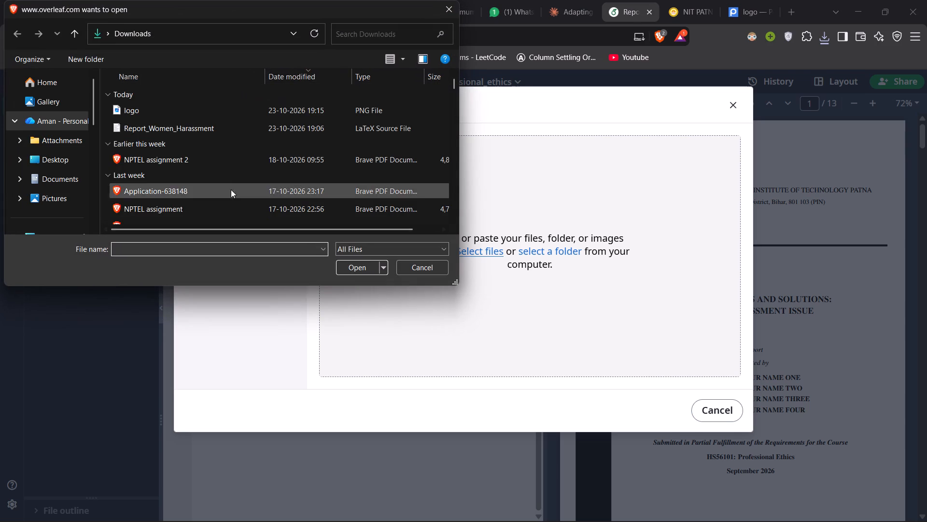
{"action": "left_click", "coordinate": [189, 116]}
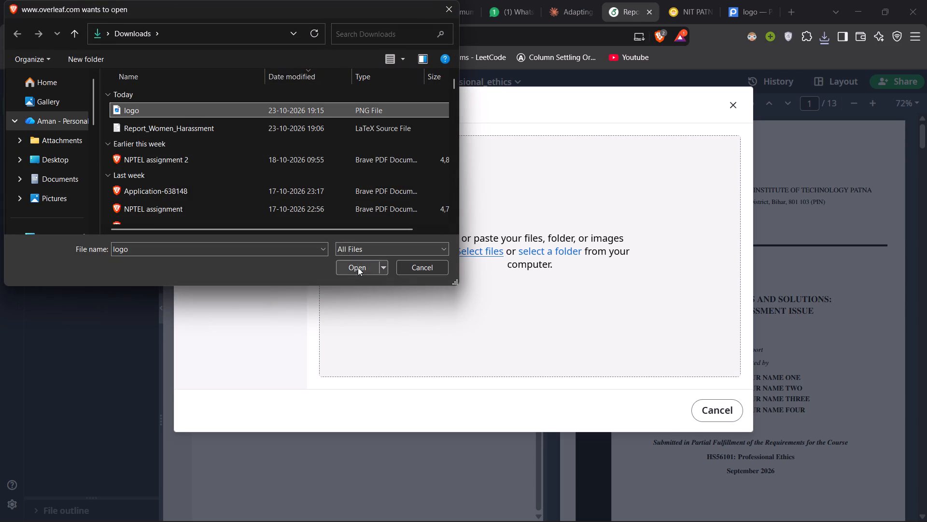
{"action": "left_click", "coordinate": [358, 267]}
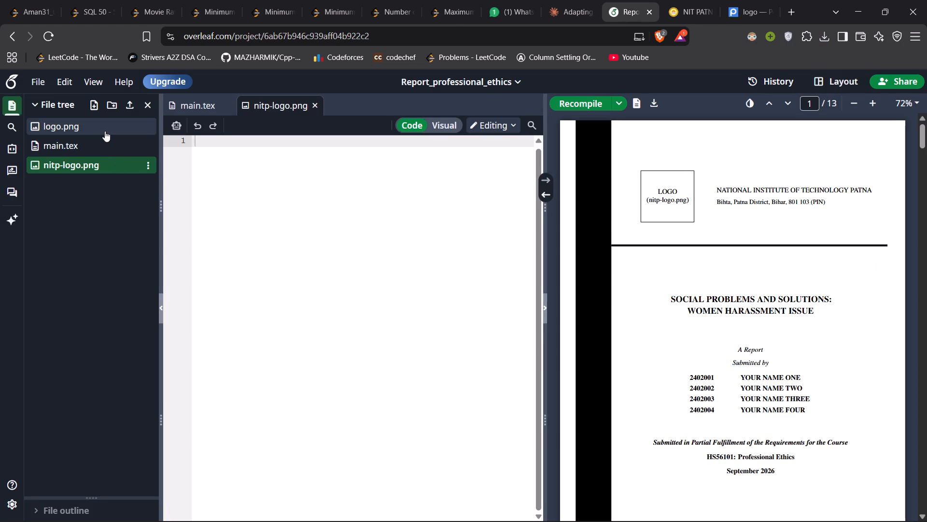
Delete the empty nitp-logo.png file from the project.
{"action": "left_click", "coordinate": [149, 166]}
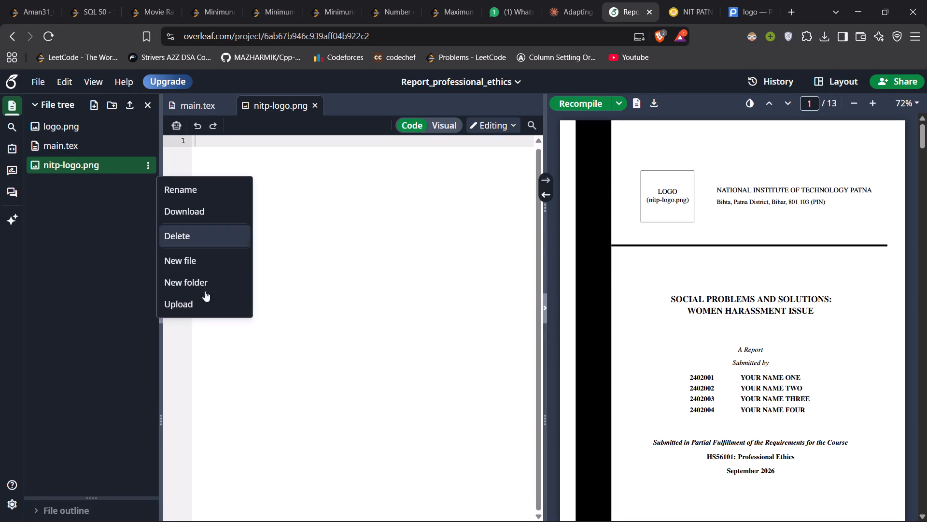
{"action": "left_click", "coordinate": [206, 236]}
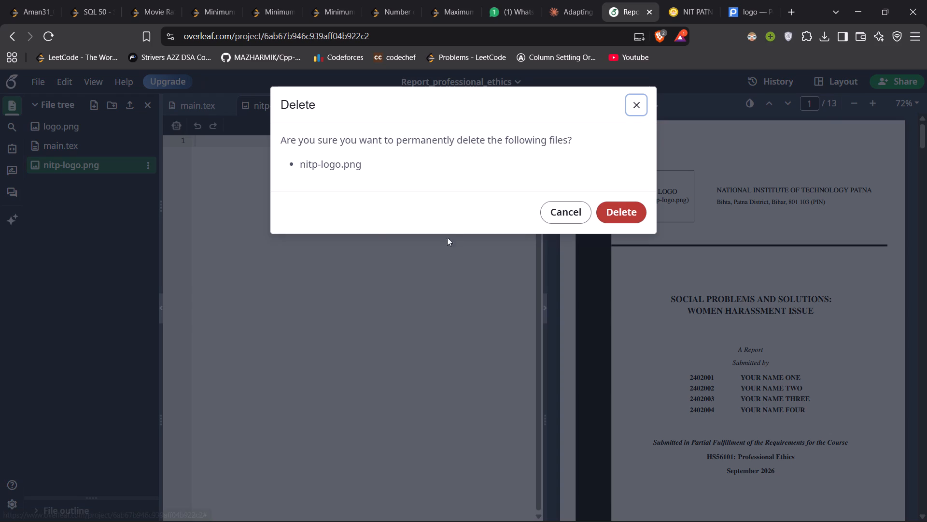
{"action": "left_click", "coordinate": [621, 210]}
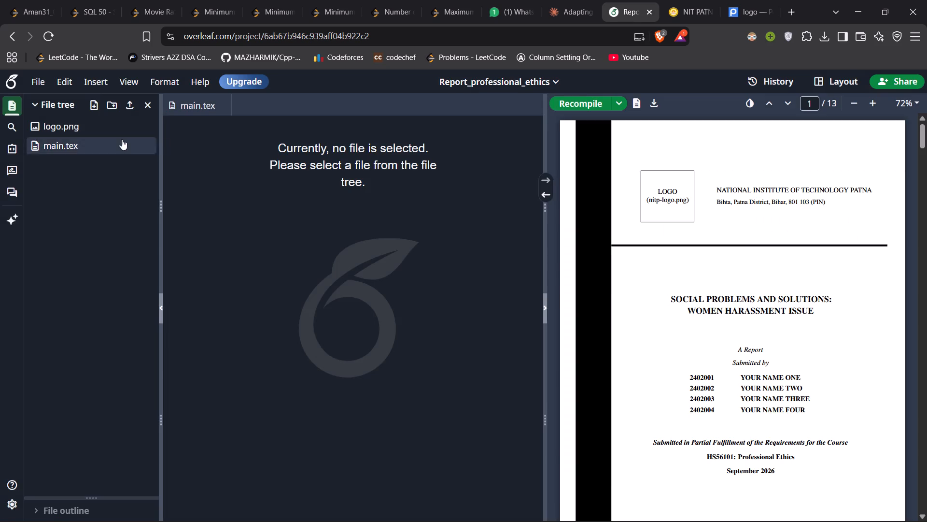
Open the uploaded logo.png from the project's files.
{"action": "left_click", "coordinate": [79, 122]}
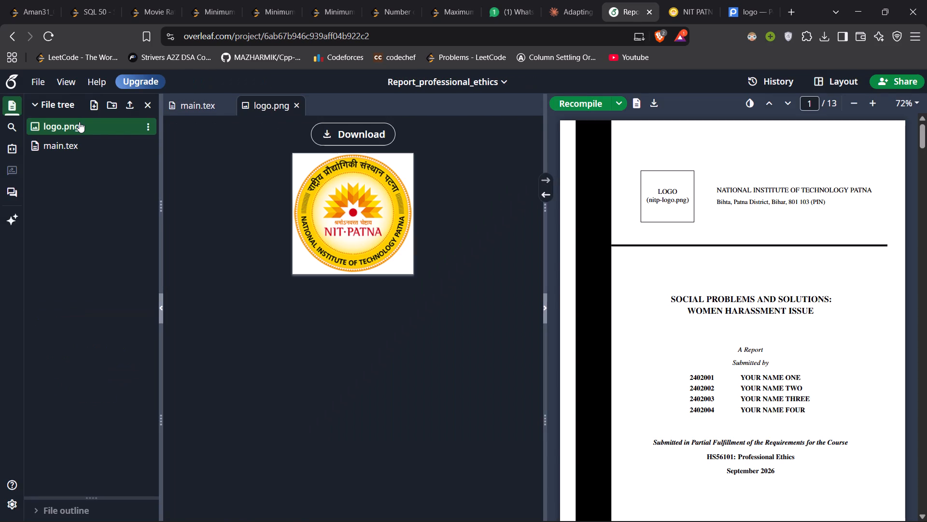
Rename the uploaded logo.png in the project's file tree as nitp-logo.png.
{"action": "left_click", "coordinate": [144, 129]}
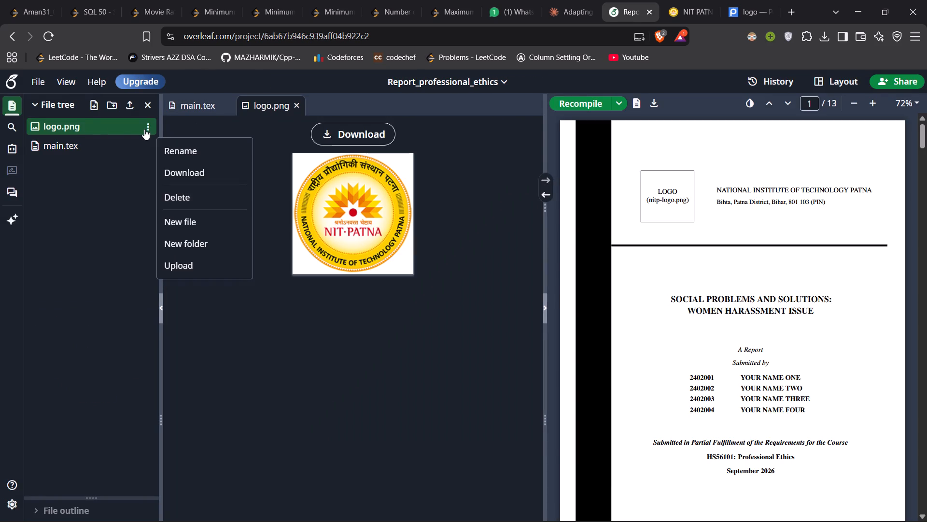
{"action": "left_click", "coordinate": [217, 145]}
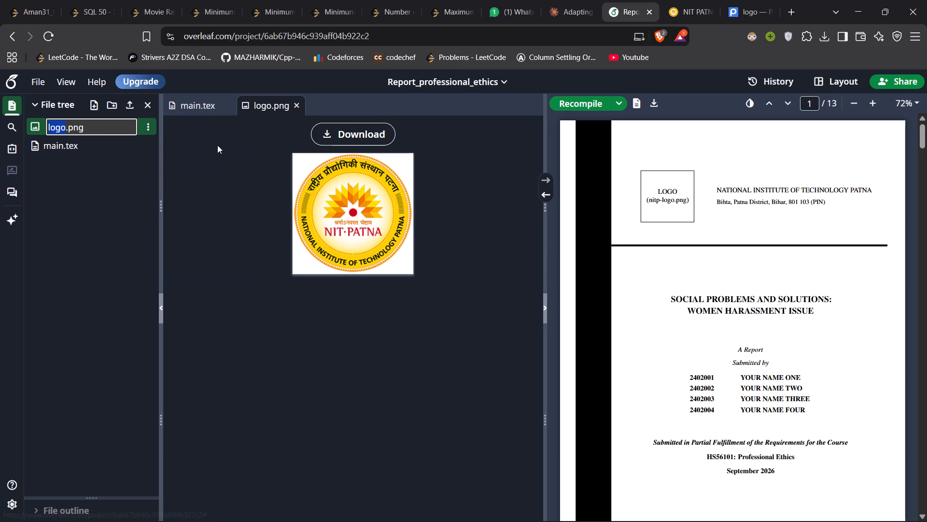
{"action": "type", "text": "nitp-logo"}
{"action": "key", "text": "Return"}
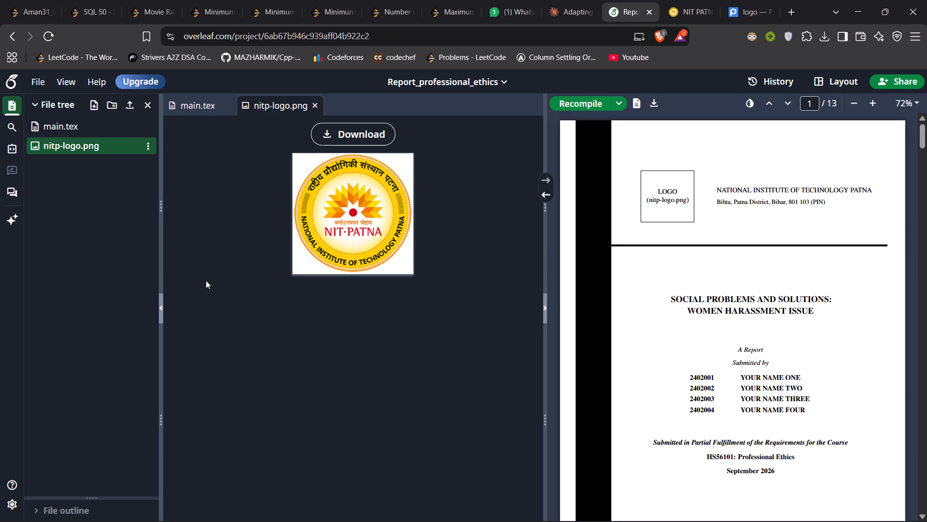
Recompile the report PDF and inspect the logo on its title page up close.
{"action": "left_click", "coordinate": [578, 100]}
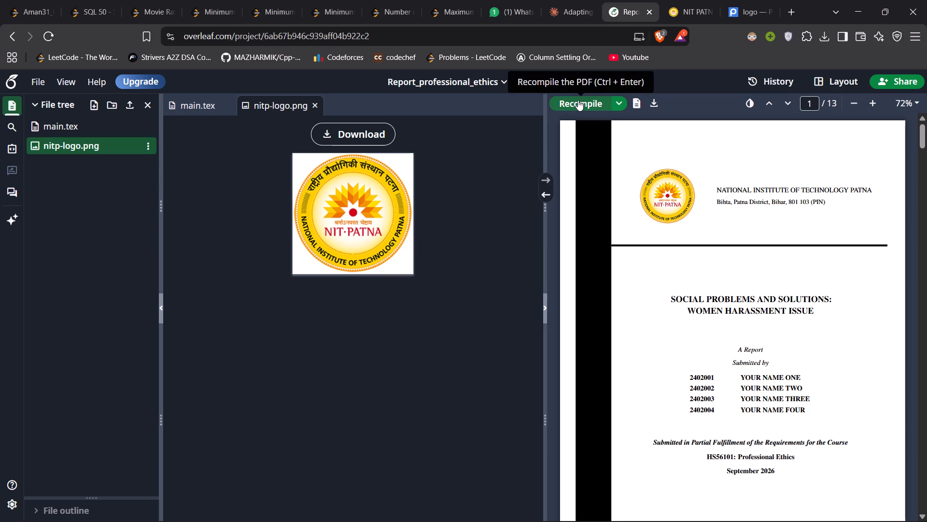
{"action": "scroll", "coordinate": [726, 200], "scroll_direction": "up", "scroll_amount": 2}
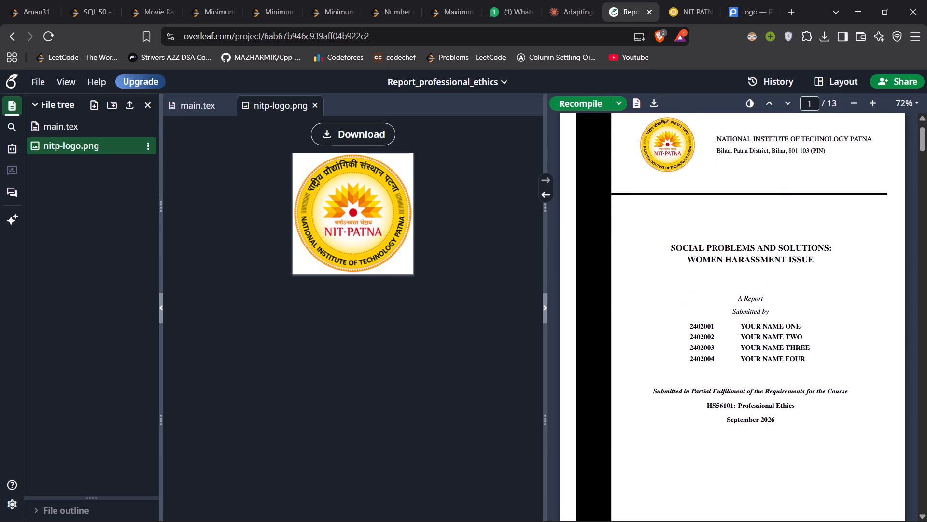
{"action": "scroll", "coordinate": [726, 200], "scroll_direction": "up", "scroll_amount": 1}
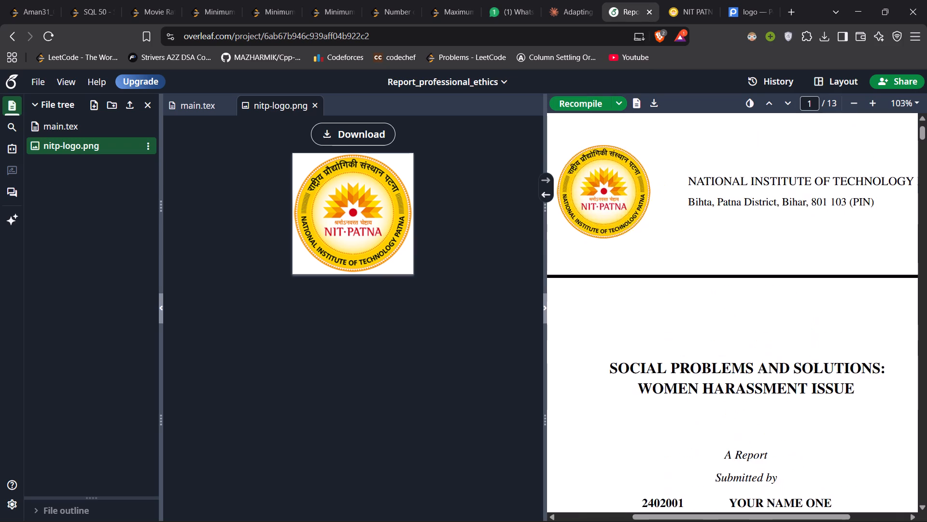
{"action": "scroll", "coordinate": [886, 199], "scroll_direction": "right", "scroll_amount": 2}
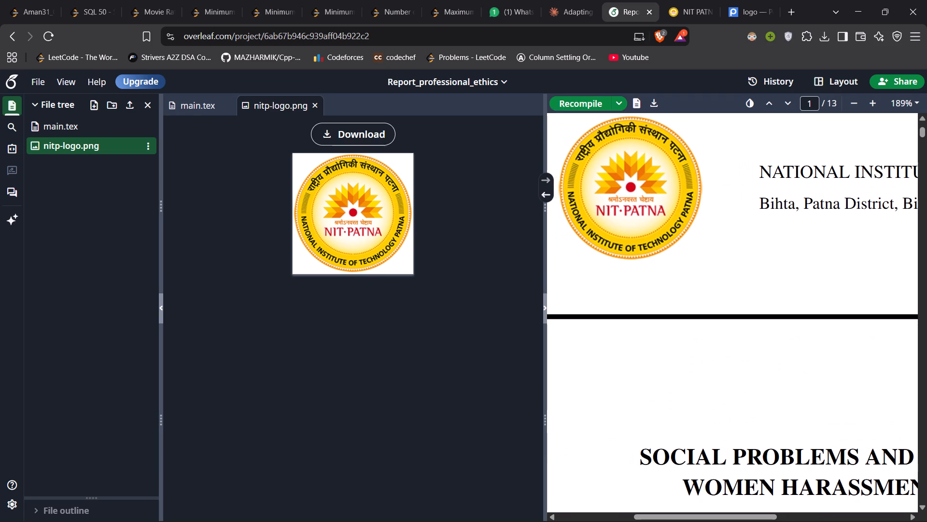
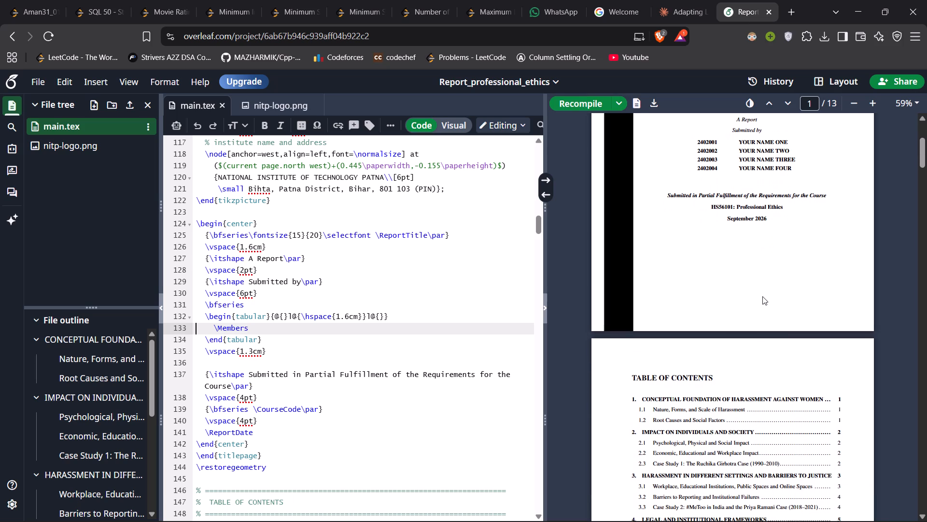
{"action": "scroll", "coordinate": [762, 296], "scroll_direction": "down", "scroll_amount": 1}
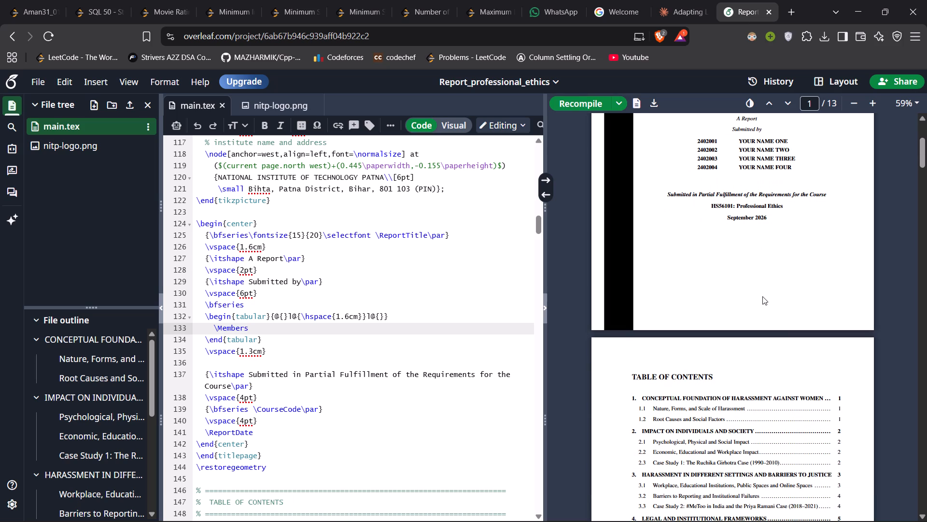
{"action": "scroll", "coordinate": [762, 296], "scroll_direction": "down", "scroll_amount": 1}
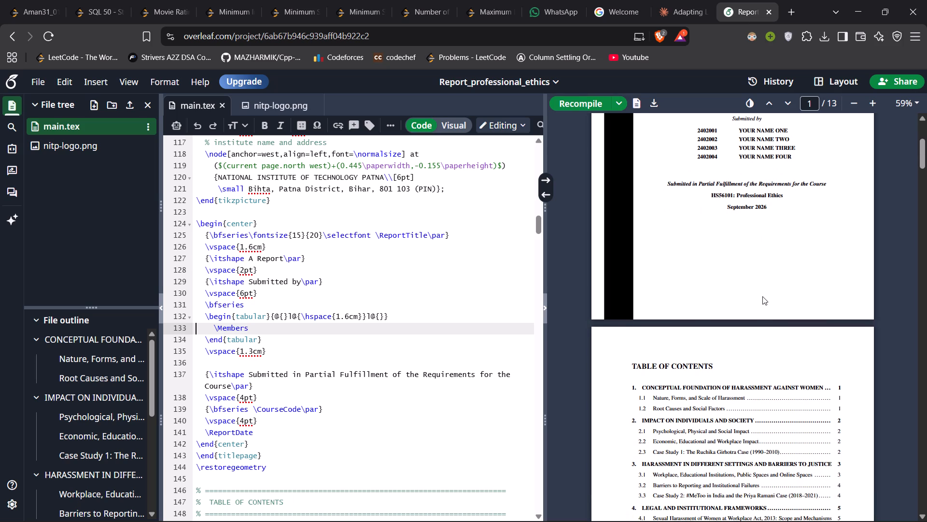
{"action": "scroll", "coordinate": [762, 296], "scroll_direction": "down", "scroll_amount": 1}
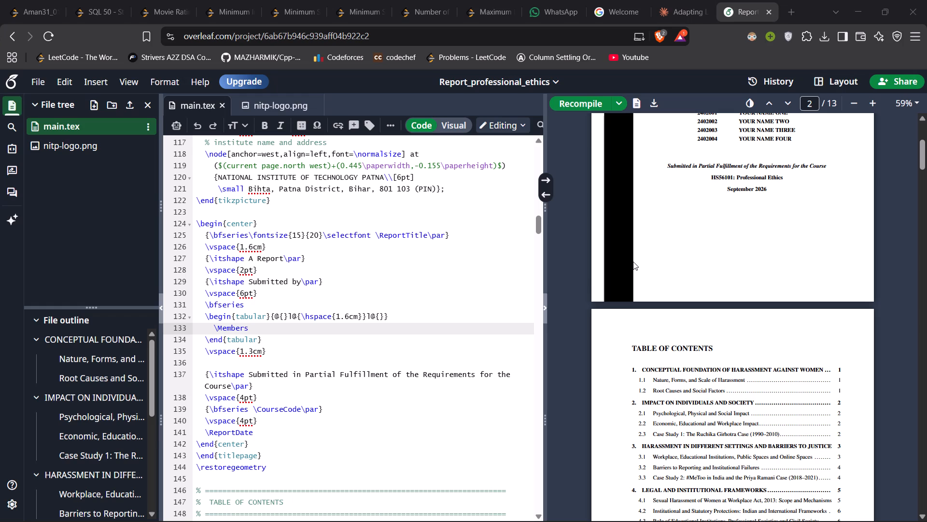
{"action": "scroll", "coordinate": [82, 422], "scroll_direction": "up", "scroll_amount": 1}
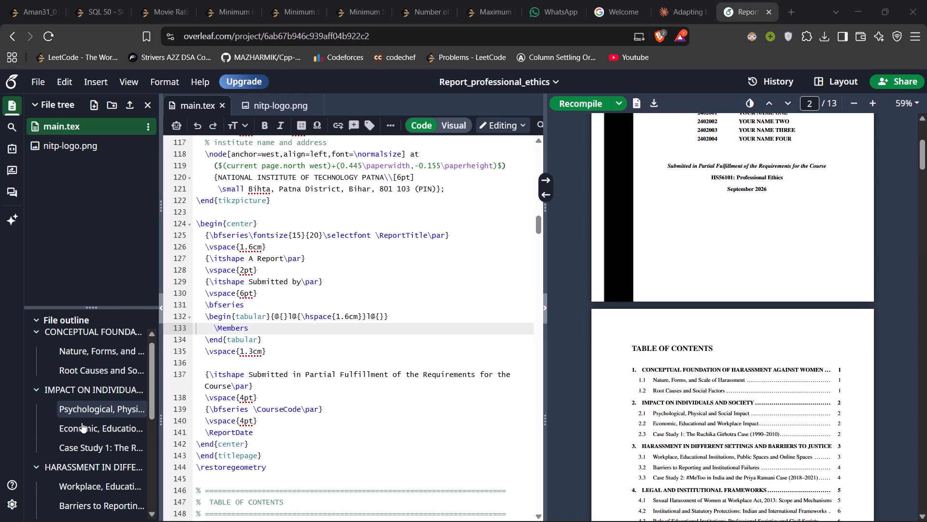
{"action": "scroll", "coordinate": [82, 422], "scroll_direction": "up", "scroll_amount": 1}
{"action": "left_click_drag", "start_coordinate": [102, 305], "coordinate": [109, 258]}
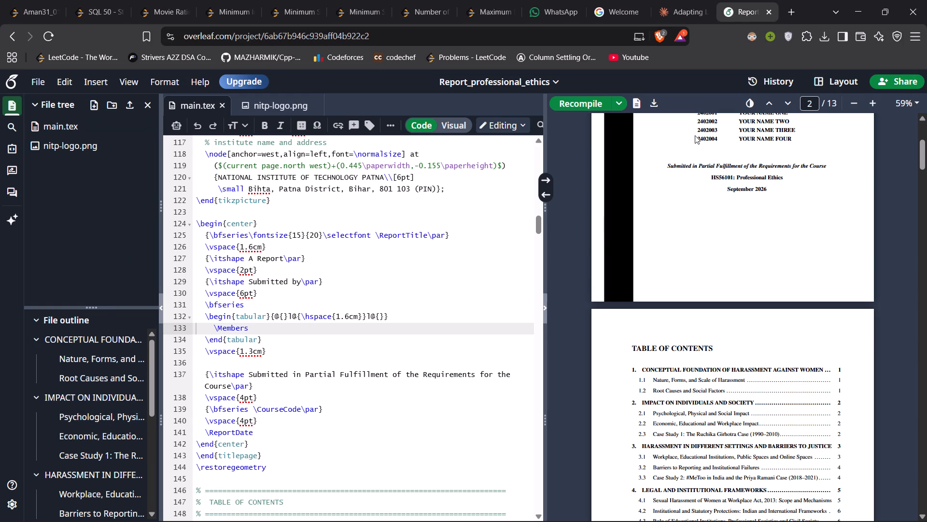
Locate the source code in main.tex behind the "Submitted by" line and member list on the compiled title page.
{"action": "double_click", "coordinate": [711, 136]}
{"action": "scroll", "coordinate": [704, 151], "scroll_direction": "up", "scroll_amount": 1}
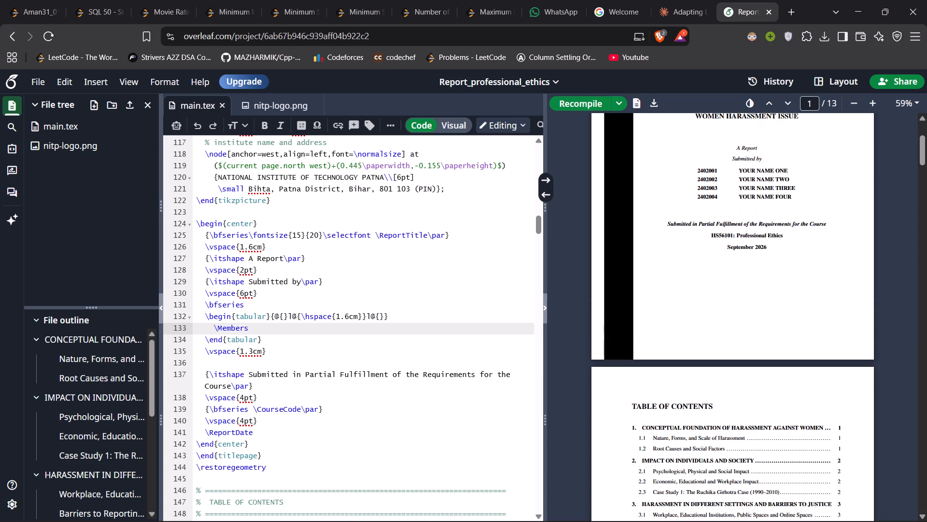
{"action": "scroll", "coordinate": [704, 151], "scroll_direction": "up", "scroll_amount": 1}
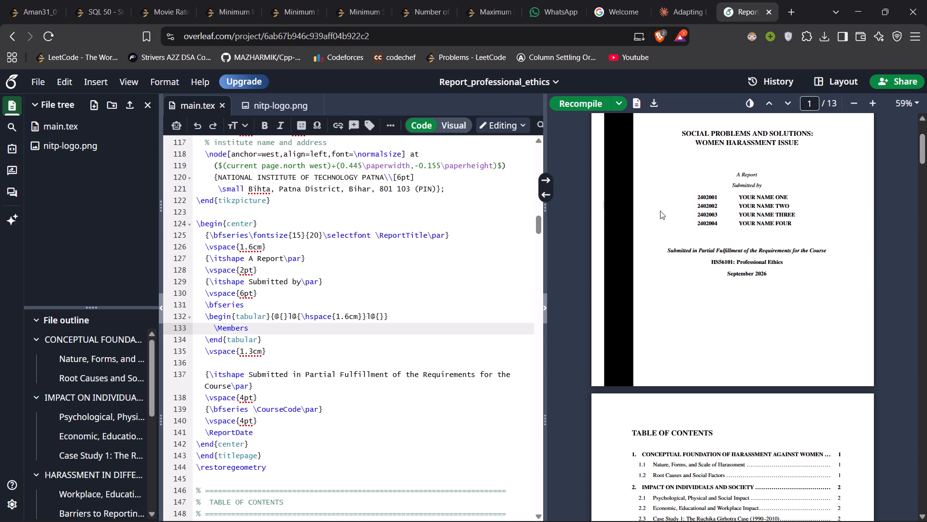
{"action": "double_click", "coordinate": [749, 180]}
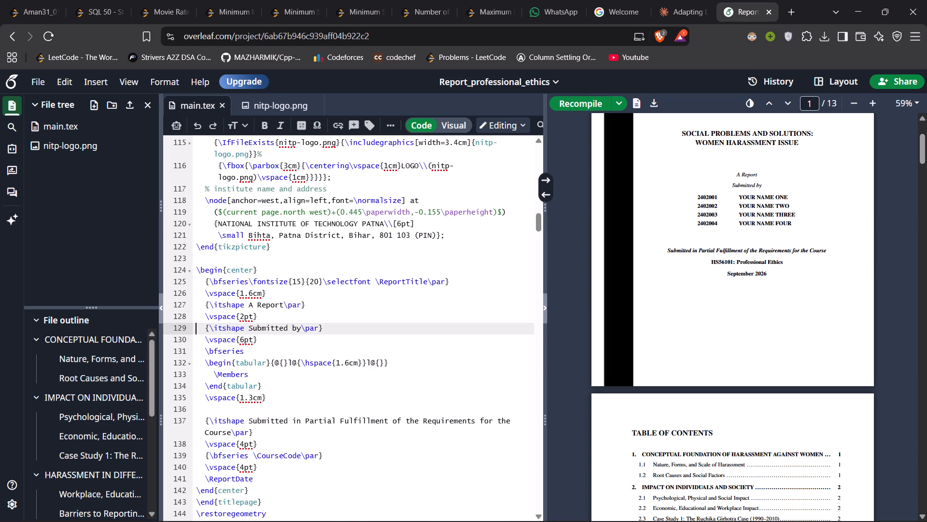
{"action": "double_click", "coordinate": [746, 183]}
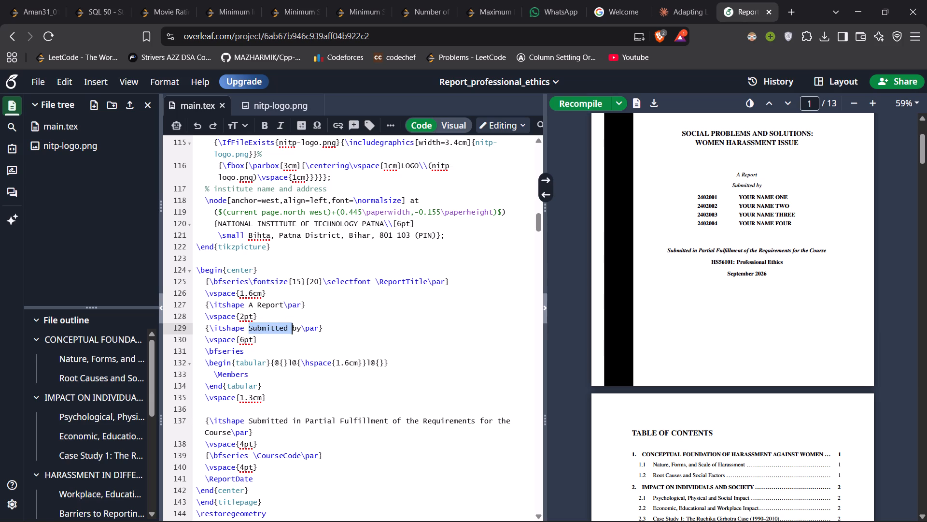
{"action": "left_click", "coordinate": [351, 342]}
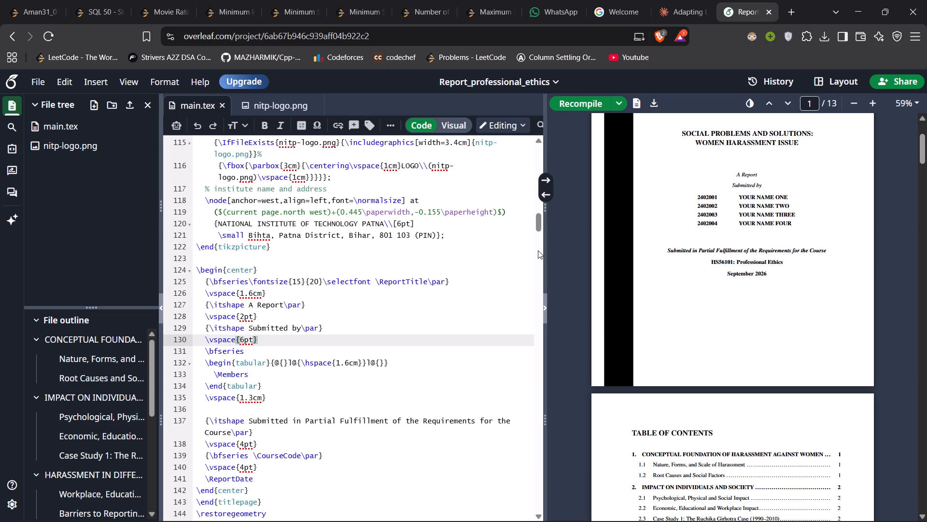
{"action": "double_click", "coordinate": [706, 220]}
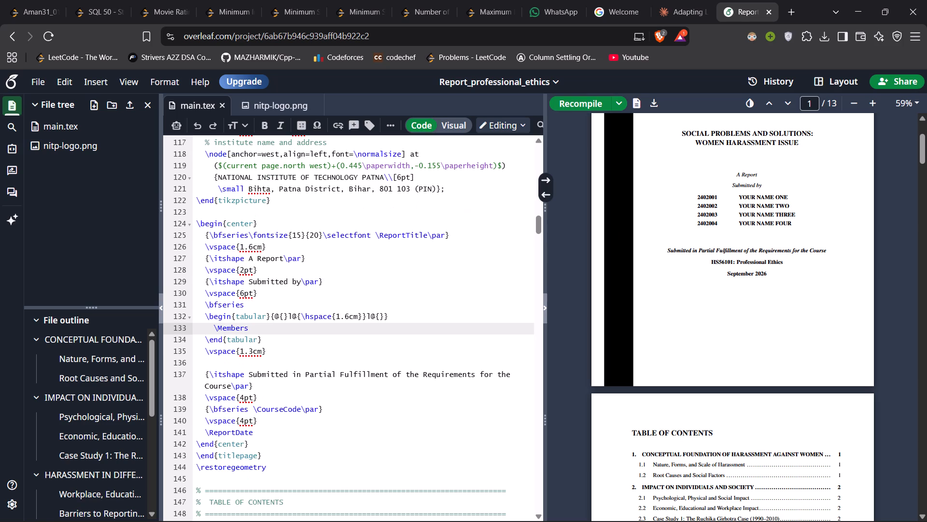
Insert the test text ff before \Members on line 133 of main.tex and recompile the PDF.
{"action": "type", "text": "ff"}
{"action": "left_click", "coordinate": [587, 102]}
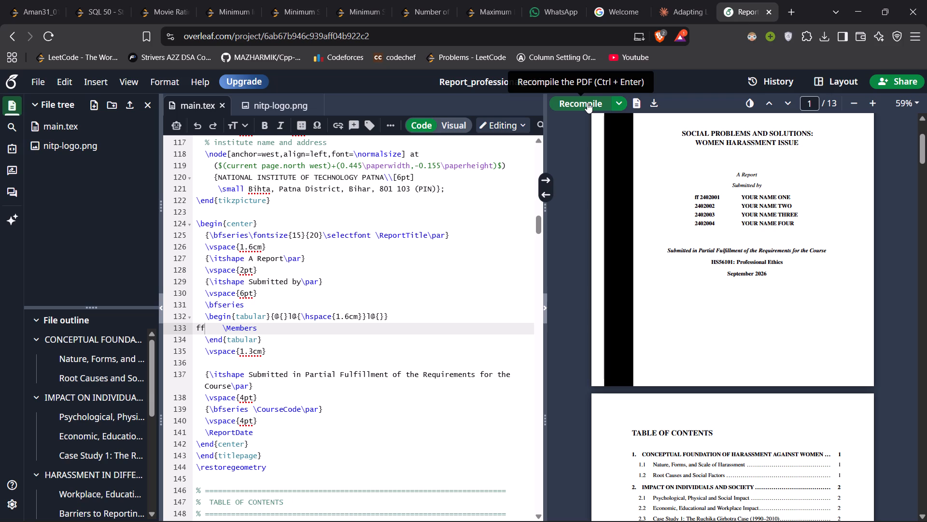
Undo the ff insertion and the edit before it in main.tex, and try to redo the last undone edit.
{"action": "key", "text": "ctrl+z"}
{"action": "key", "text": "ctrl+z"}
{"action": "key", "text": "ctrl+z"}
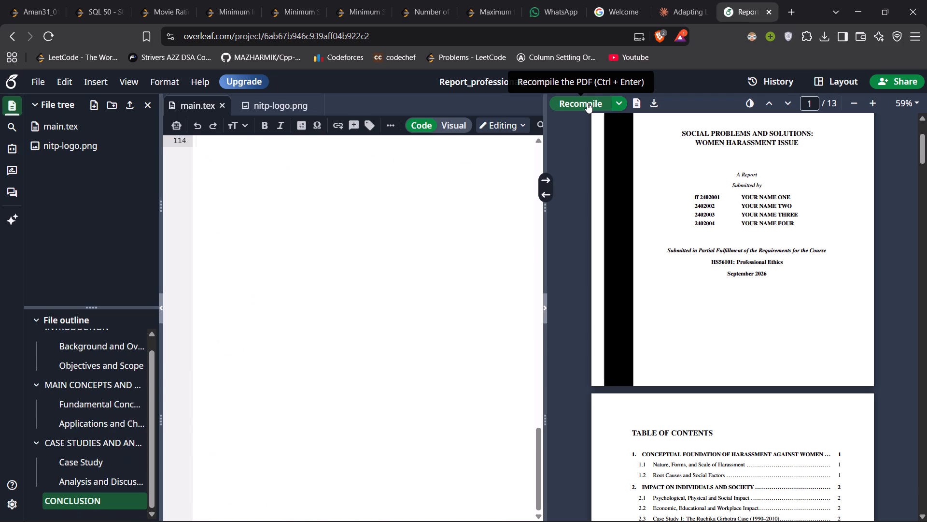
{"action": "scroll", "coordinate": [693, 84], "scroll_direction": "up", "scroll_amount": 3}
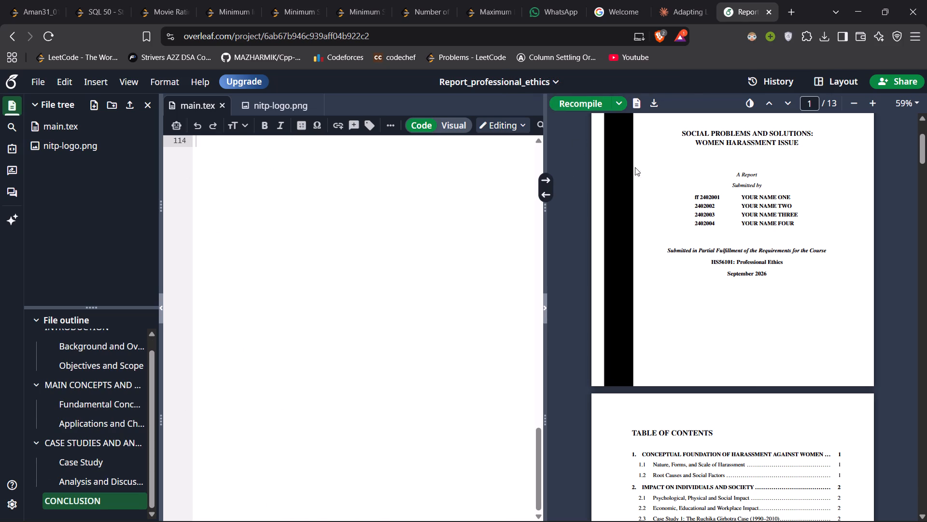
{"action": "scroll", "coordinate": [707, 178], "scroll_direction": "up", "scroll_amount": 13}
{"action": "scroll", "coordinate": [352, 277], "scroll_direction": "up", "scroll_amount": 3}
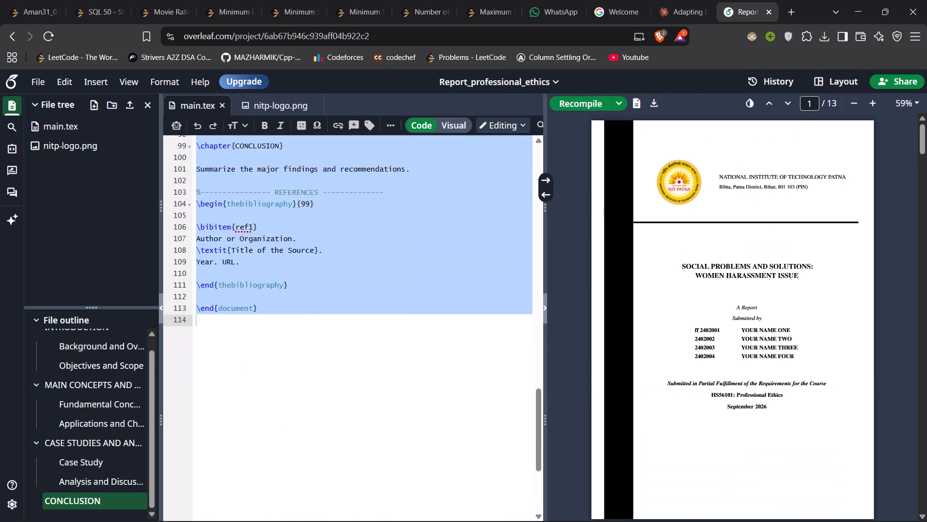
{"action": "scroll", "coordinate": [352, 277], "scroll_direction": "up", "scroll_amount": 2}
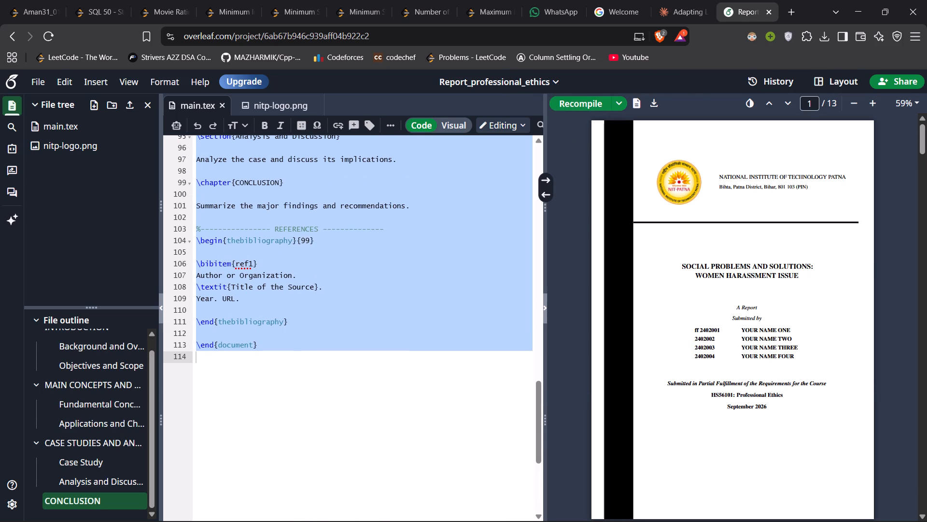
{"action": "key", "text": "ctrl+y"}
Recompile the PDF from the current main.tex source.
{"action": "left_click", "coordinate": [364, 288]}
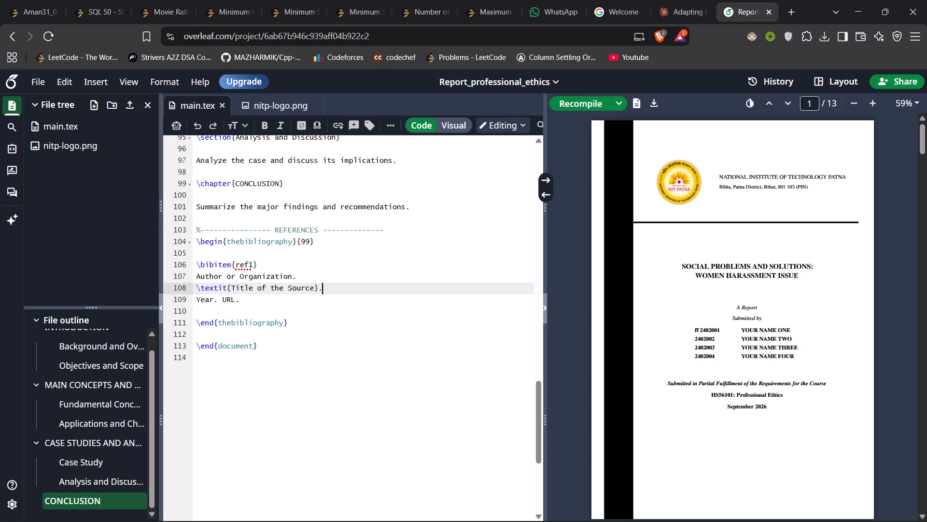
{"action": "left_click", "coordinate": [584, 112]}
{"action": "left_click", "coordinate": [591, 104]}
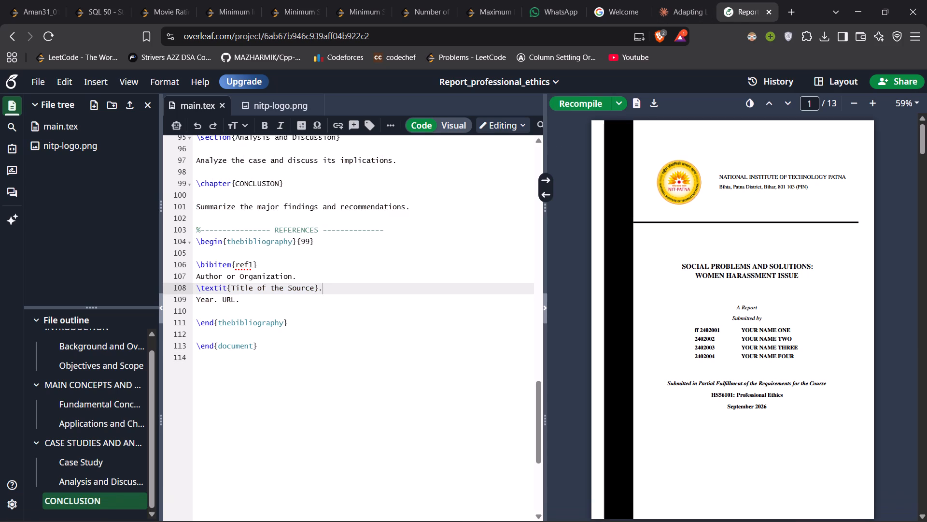
Open Report_Women_Harassment from the recent files in File Explorer, copy its entire LaTeX source and return to Overleaf.
{"action": "left_click", "coordinate": [441, 498]}
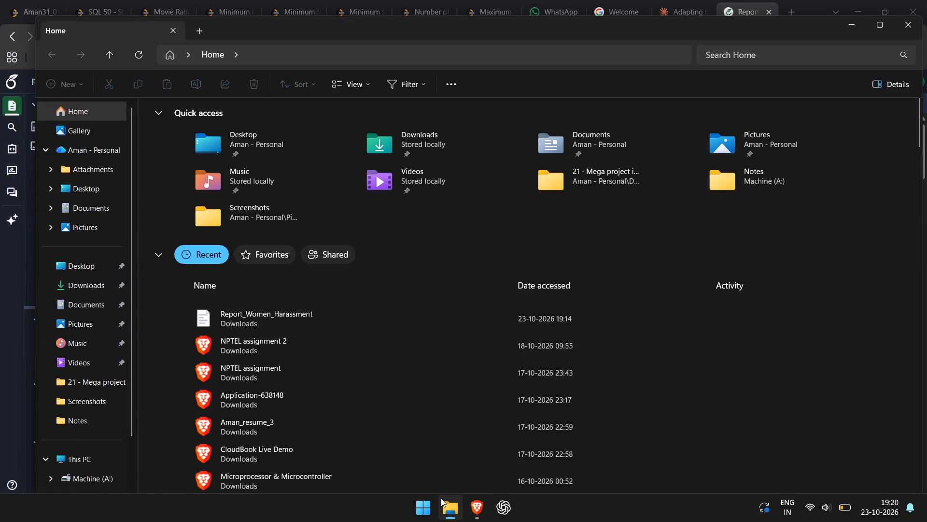
{"action": "left_click", "coordinate": [283, 322]}
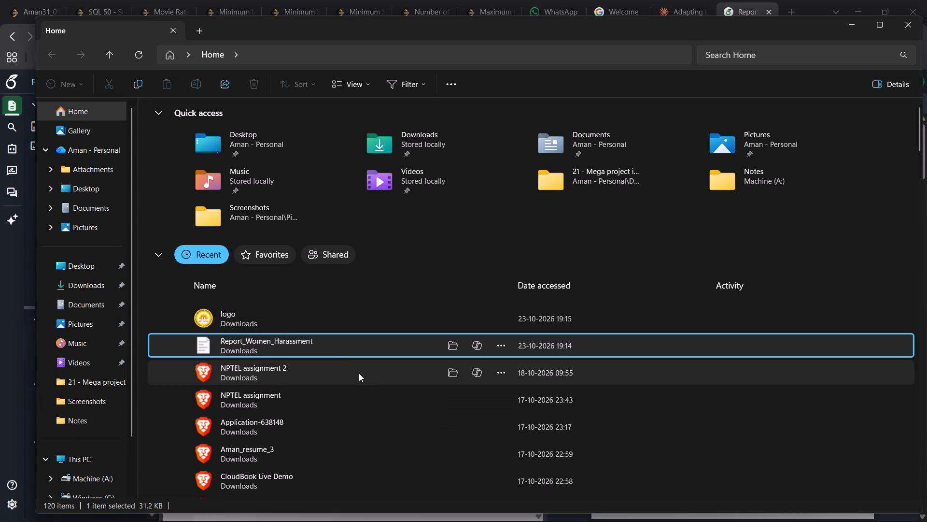
{"action": "double_click", "coordinate": [341, 341]}
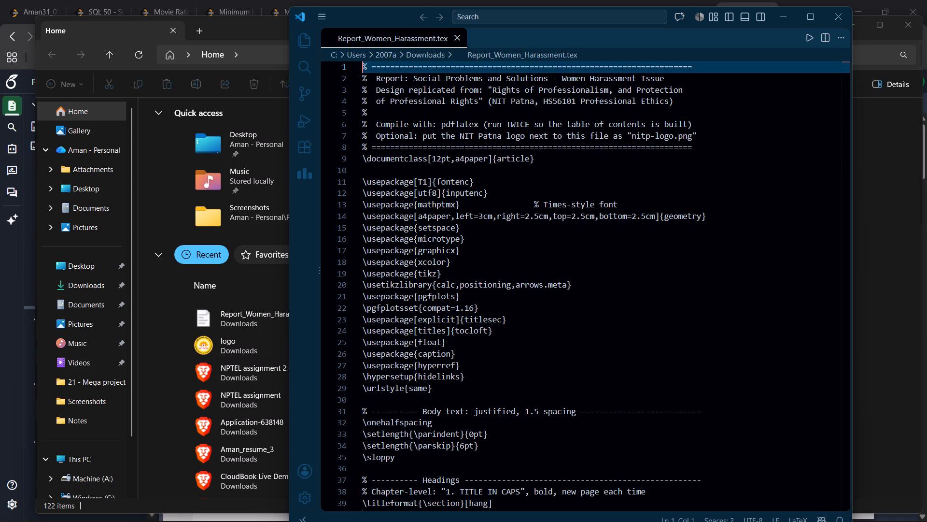
{"action": "left_click", "coordinate": [553, 312]}
{"action": "key", "text": "ctrl+a"}
{"action": "key", "text": "ctrl+c"}
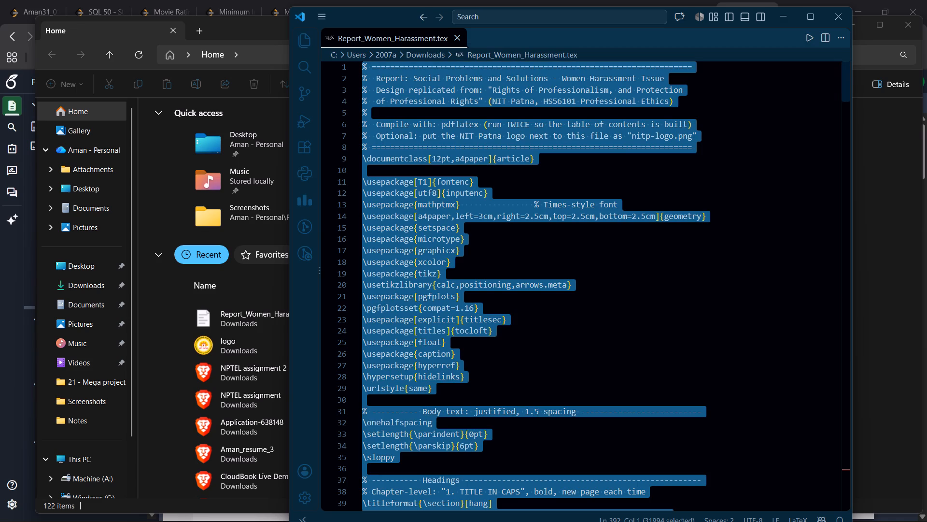
{"action": "left_click", "coordinate": [849, 21]}
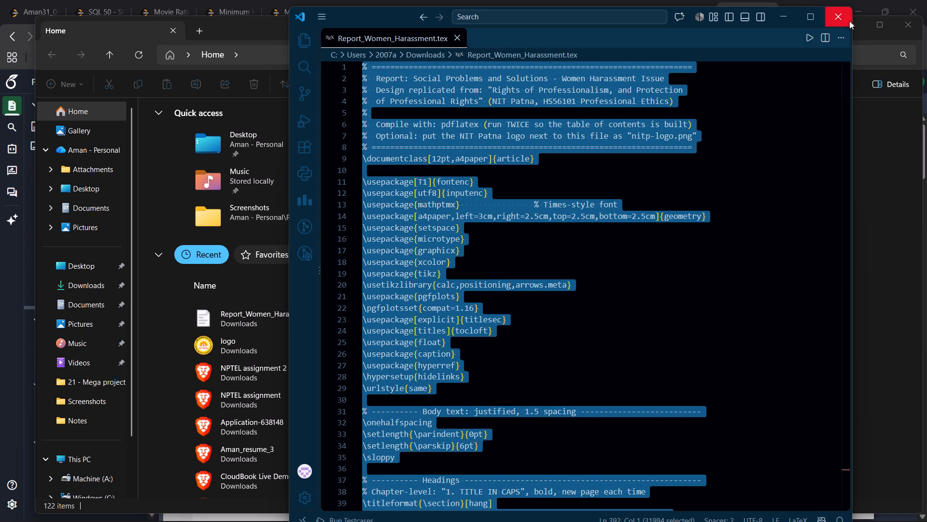
{"action": "left_click", "coordinate": [905, 23]}
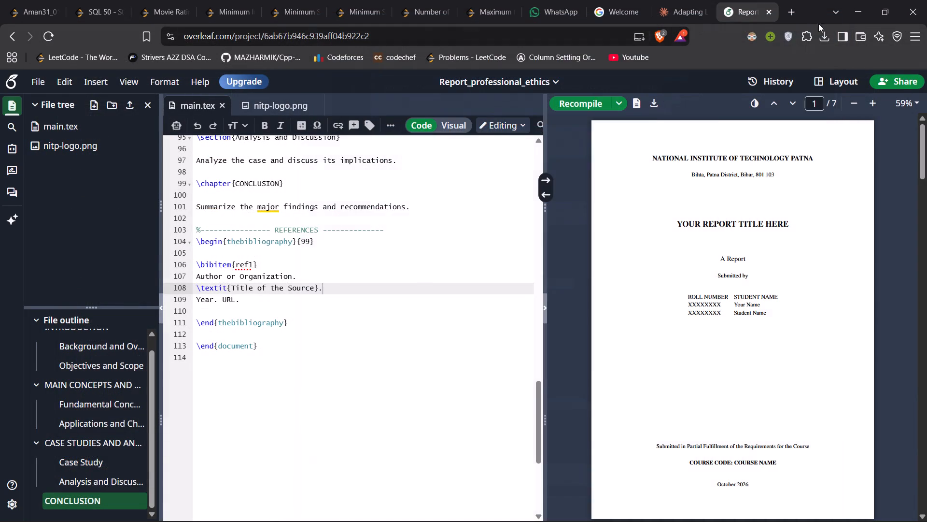
Replace the whole content of main.tex with the copied women harassment report source and recompile the PDF.
{"action": "left_click", "coordinate": [391, 306]}
{"action": "key", "text": "ctrl+a"}
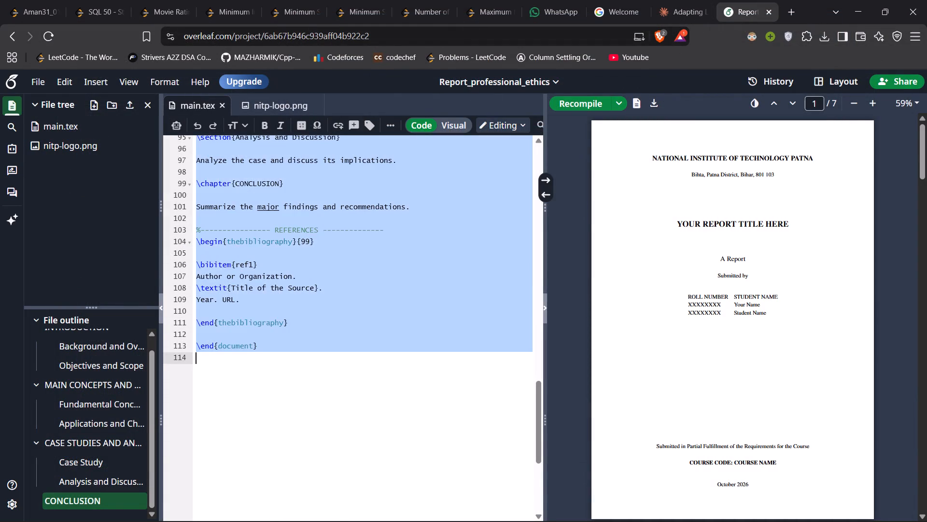
{"action": "key", "text": "ctrl+v"}
{"action": "left_click", "coordinate": [582, 103]}
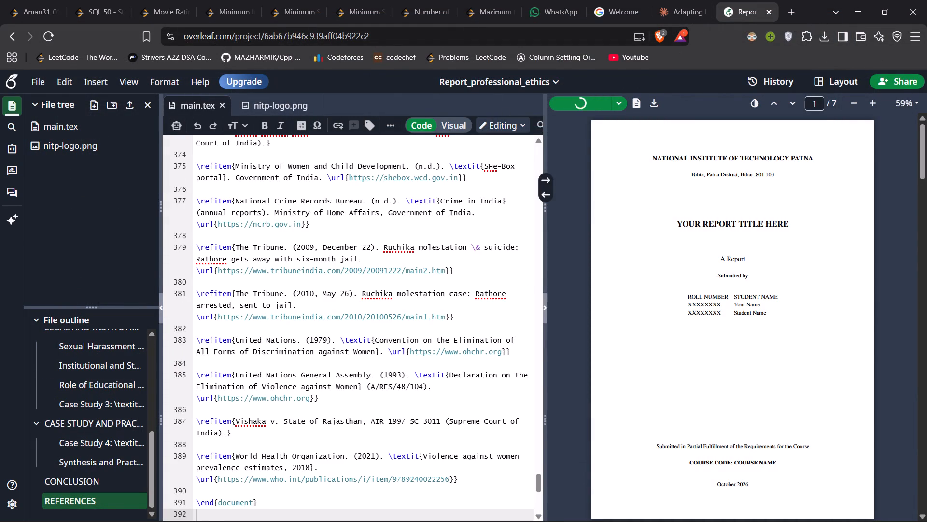
{"action": "scroll", "coordinate": [420, 310], "scroll_direction": "up", "scroll_amount": 20}
{"action": "scroll", "coordinate": [420, 310], "scroll_direction": "up", "scroll_amount": 16}
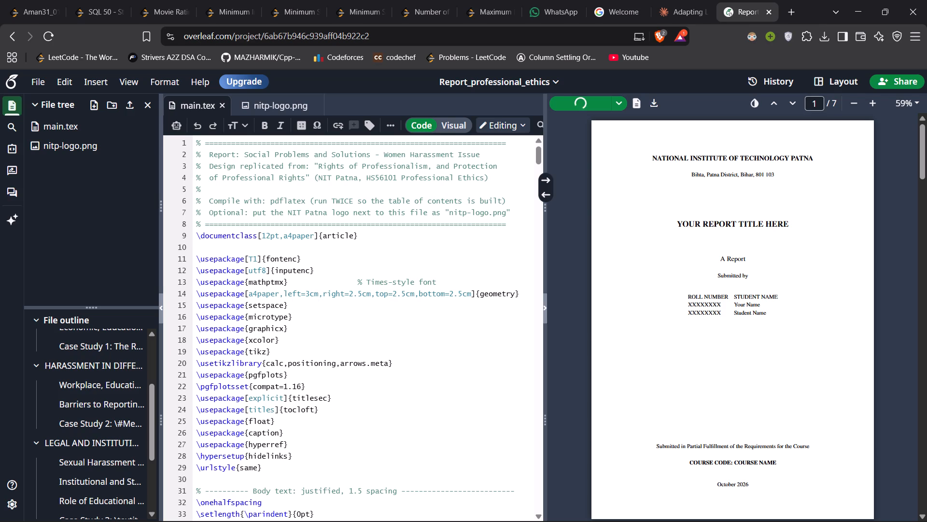
{"action": "scroll", "coordinate": [420, 310], "scroll_direction": "down", "scroll_amount": 6}
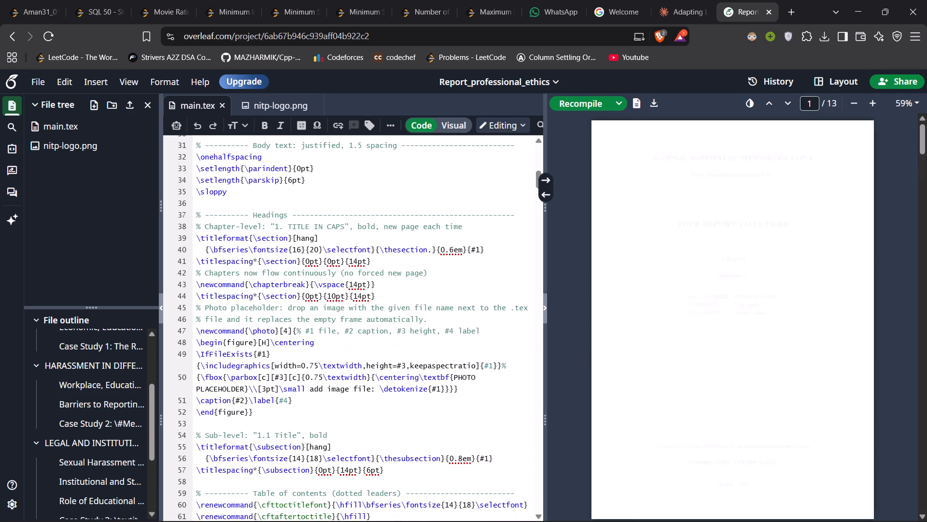
{"action": "scroll", "coordinate": [420, 310], "scroll_direction": "down", "scroll_amount": 1}
{"action": "scroll", "coordinate": [420, 310], "scroll_direction": "left", "scroll_amount": 1}
{"action": "left_click", "coordinate": [709, 324]}
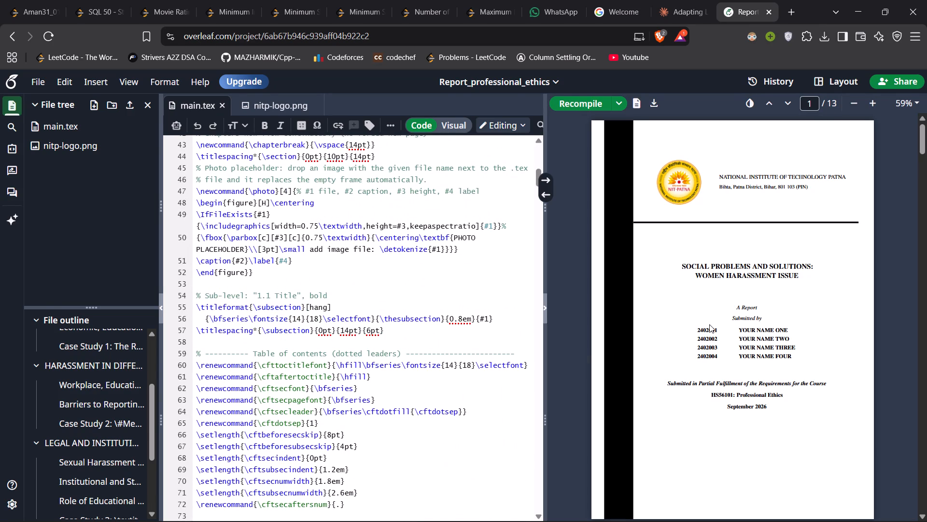
{"action": "double_click", "coordinate": [706, 326]}
Examine the title page code around \Members for the source of the cover page's roll numbers and member names.
{"action": "scroll", "coordinate": [434, 409], "scroll_direction": "down", "scroll_amount": 1}
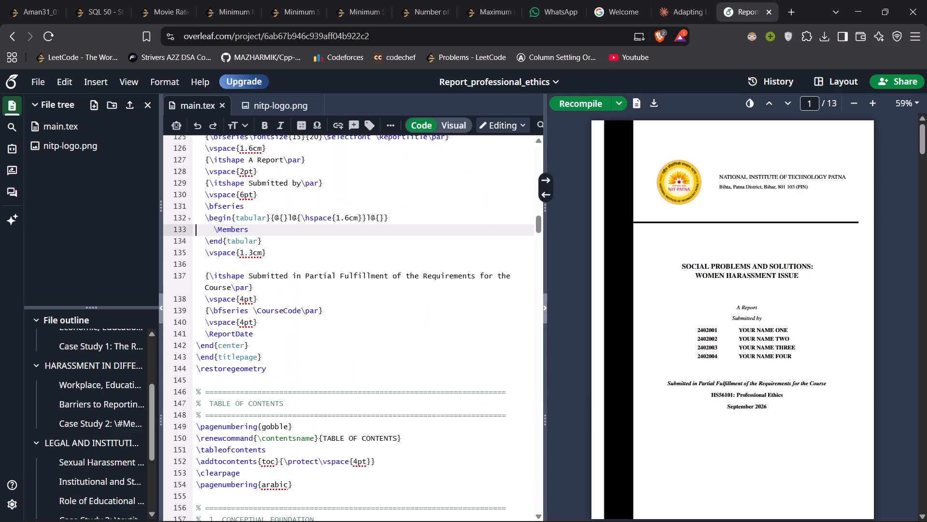
{"action": "scroll", "coordinate": [434, 409], "scroll_direction": "down", "scroll_amount": 1}
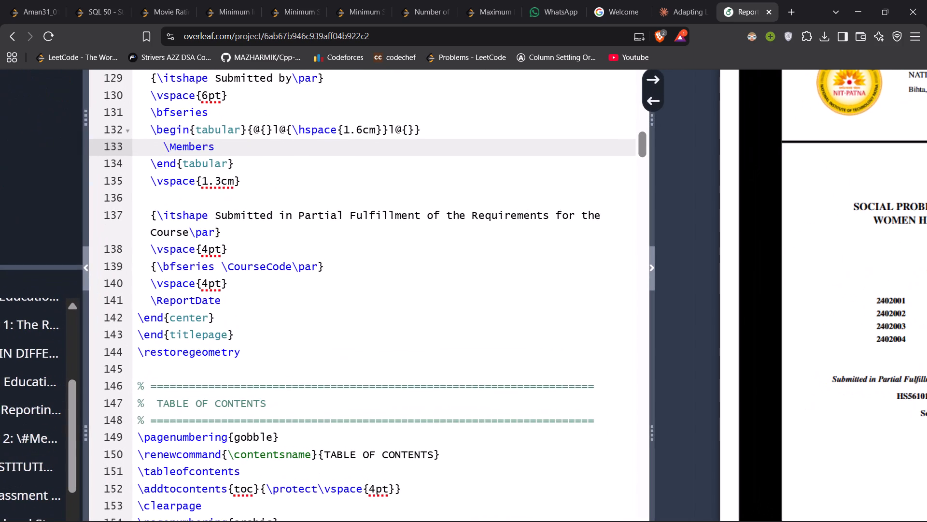
{"action": "scroll", "coordinate": [319, 392], "scroll_direction": "up", "scroll_amount": 4}
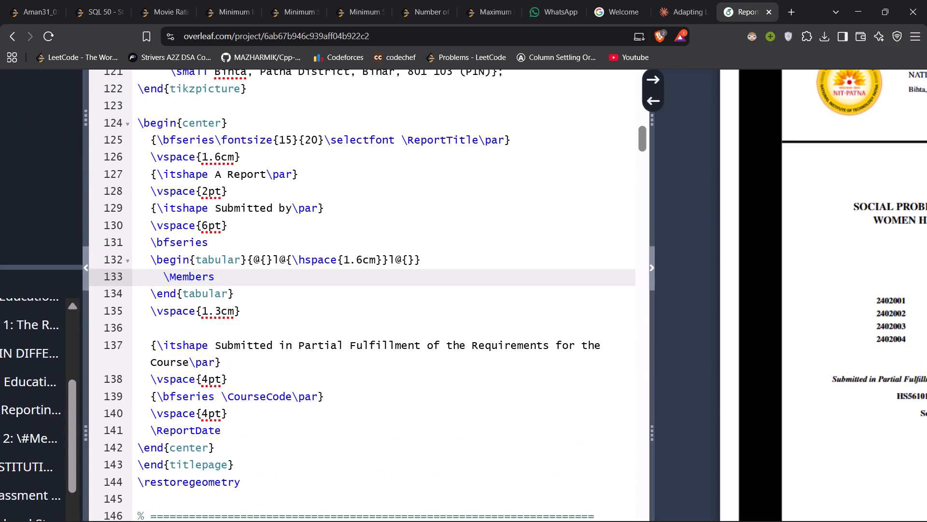
{"action": "scroll", "coordinate": [319, 392], "scroll_direction": "up", "scroll_amount": 2}
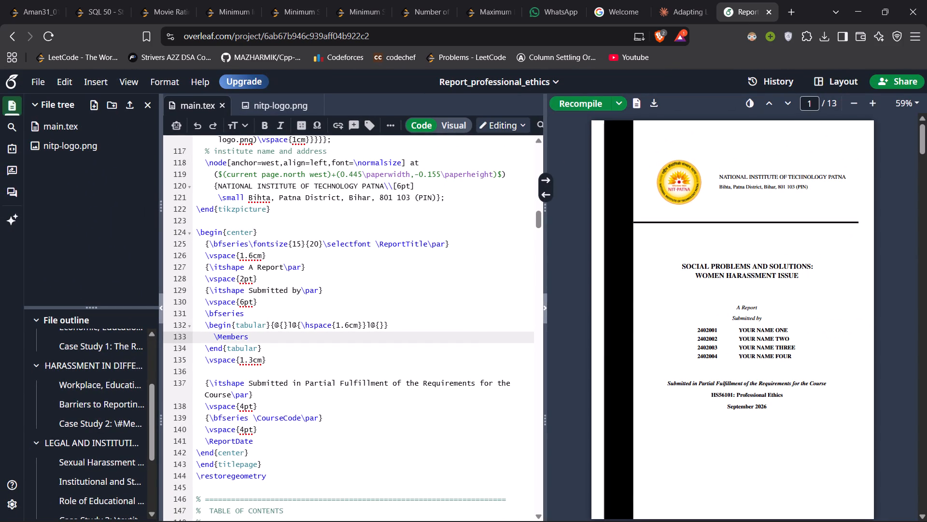
{"action": "double_click", "coordinate": [750, 330]}
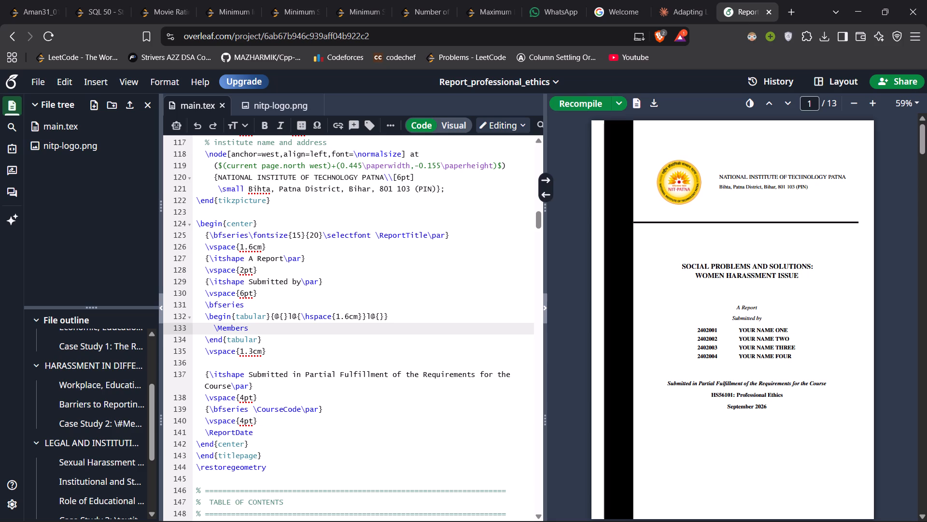
{"action": "left_click", "coordinate": [435, 333]}
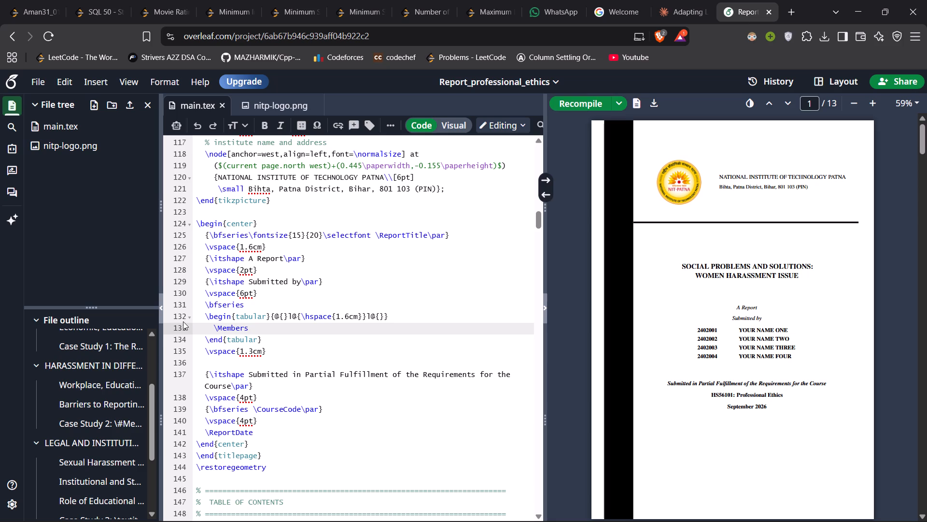
Inspect the tabular block around \Members by folding it at line 132, unfolding it and folding it again.
{"action": "left_click", "coordinate": [189, 321]}
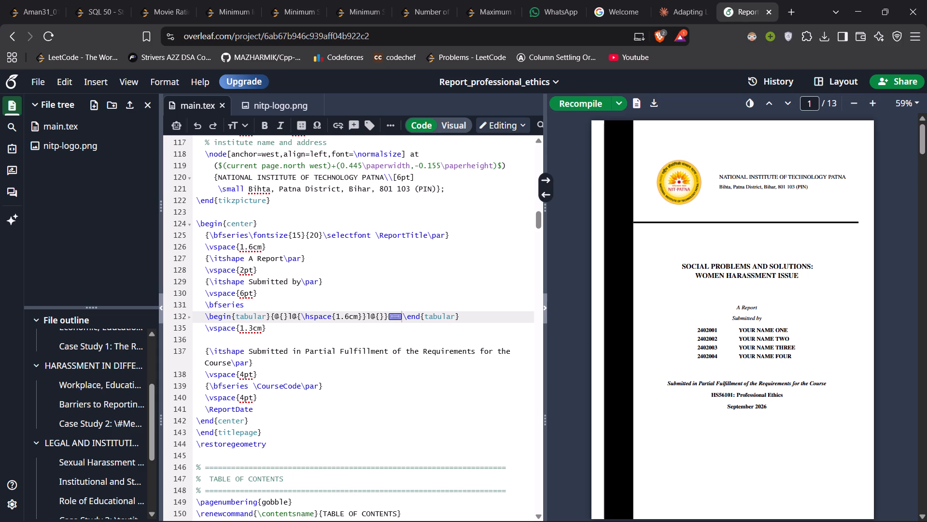
{"action": "left_click", "coordinate": [302, 337]}
{"action": "left_click", "coordinate": [393, 319]}
{"action": "left_click", "coordinate": [189, 317]}
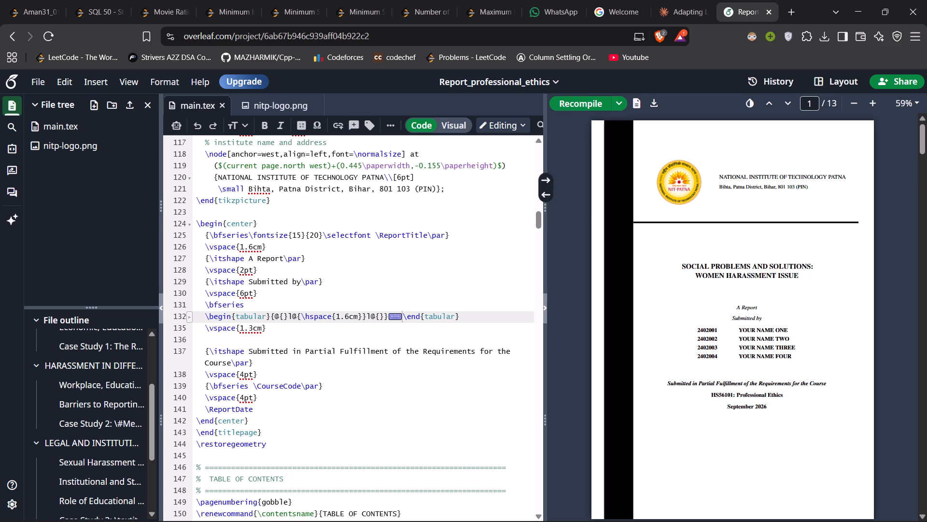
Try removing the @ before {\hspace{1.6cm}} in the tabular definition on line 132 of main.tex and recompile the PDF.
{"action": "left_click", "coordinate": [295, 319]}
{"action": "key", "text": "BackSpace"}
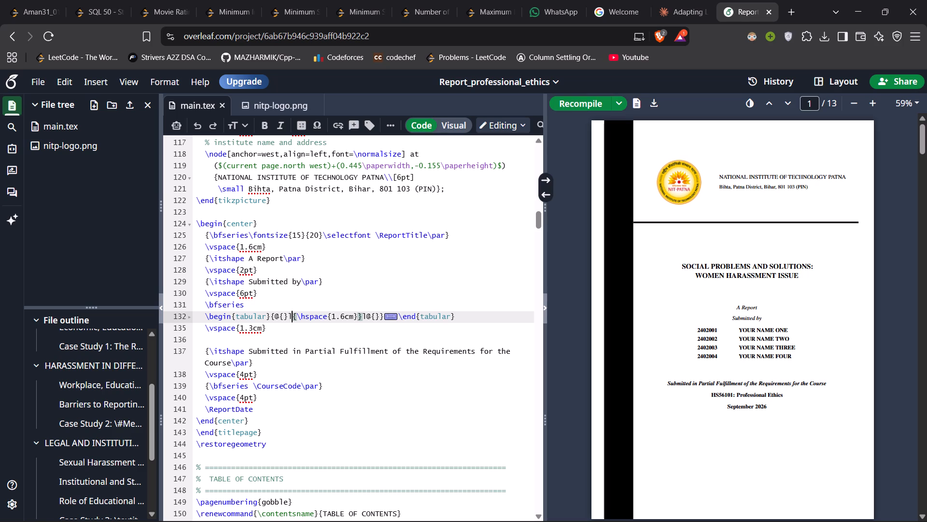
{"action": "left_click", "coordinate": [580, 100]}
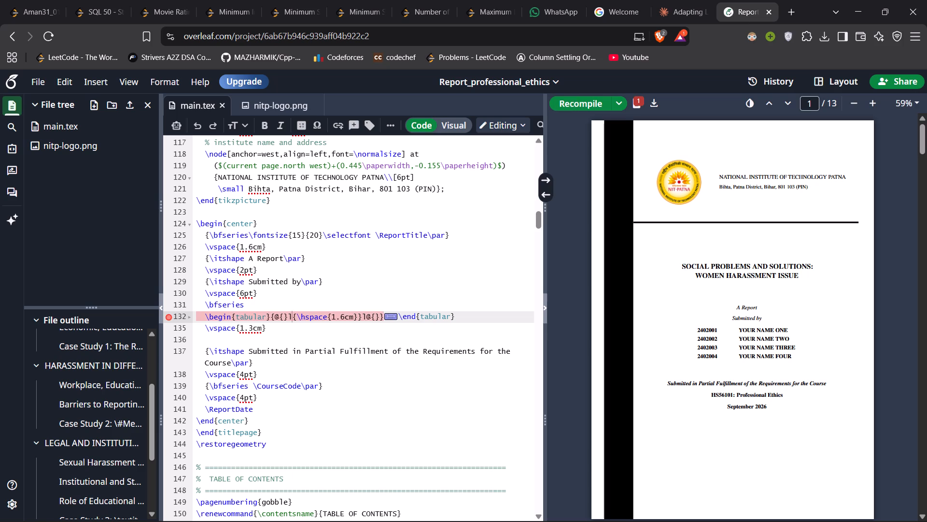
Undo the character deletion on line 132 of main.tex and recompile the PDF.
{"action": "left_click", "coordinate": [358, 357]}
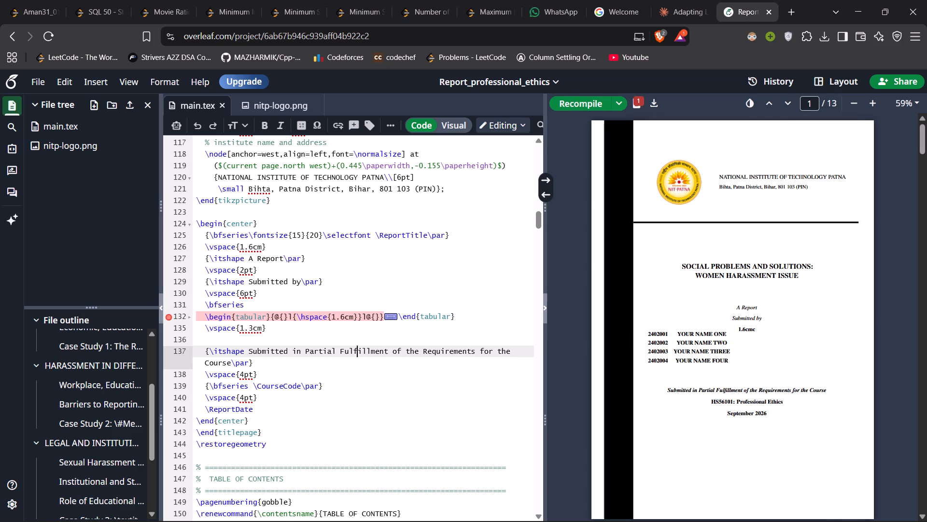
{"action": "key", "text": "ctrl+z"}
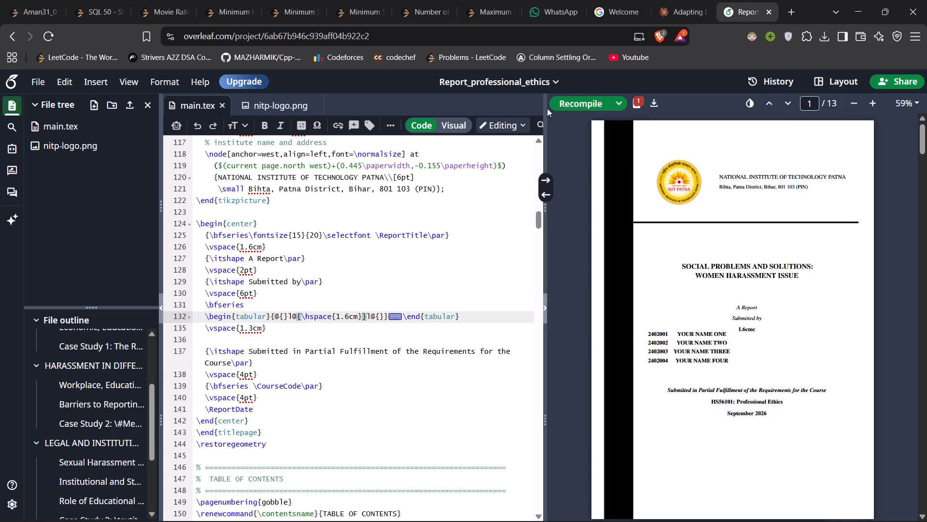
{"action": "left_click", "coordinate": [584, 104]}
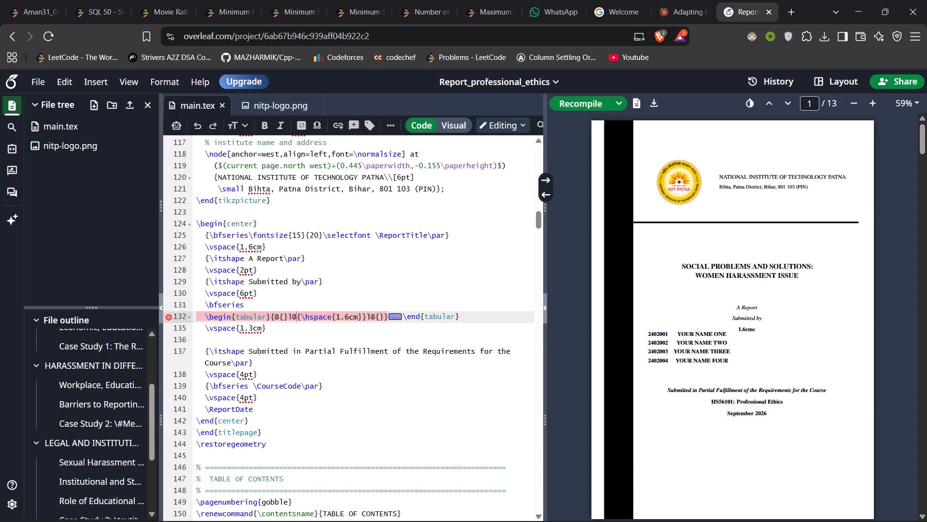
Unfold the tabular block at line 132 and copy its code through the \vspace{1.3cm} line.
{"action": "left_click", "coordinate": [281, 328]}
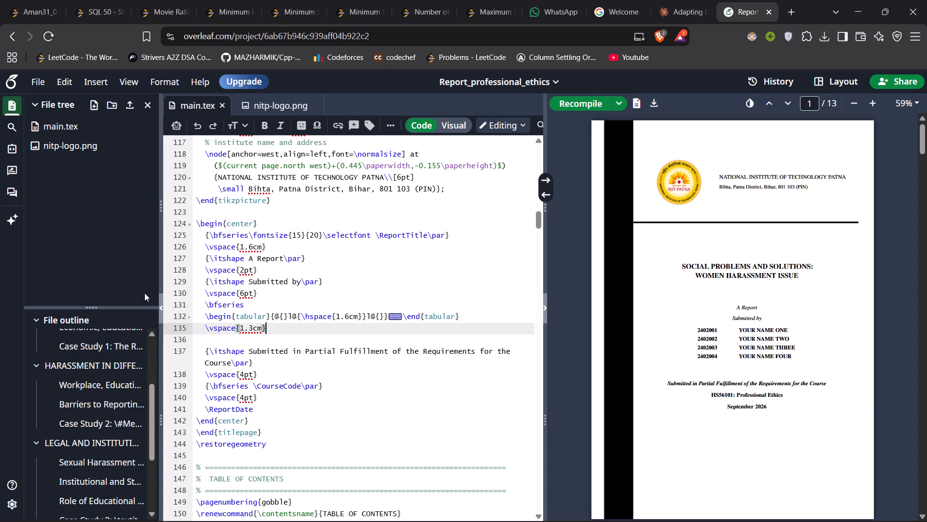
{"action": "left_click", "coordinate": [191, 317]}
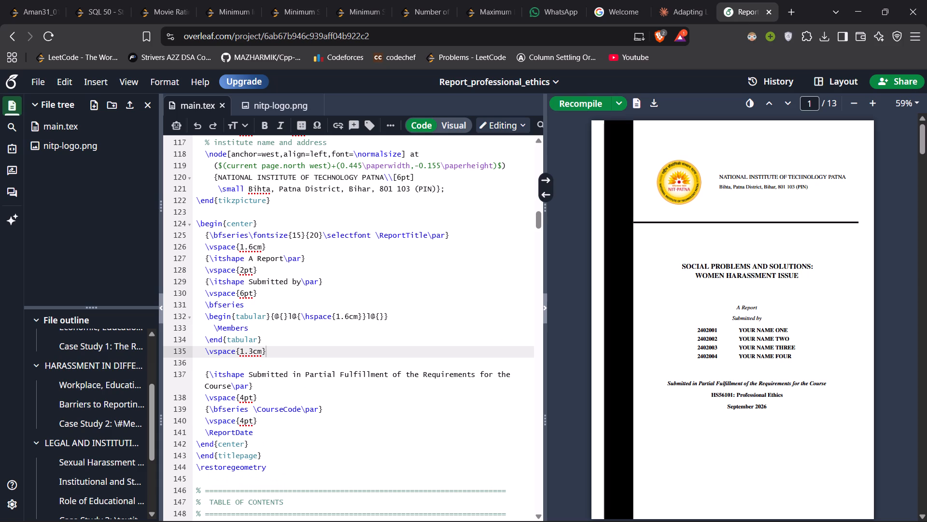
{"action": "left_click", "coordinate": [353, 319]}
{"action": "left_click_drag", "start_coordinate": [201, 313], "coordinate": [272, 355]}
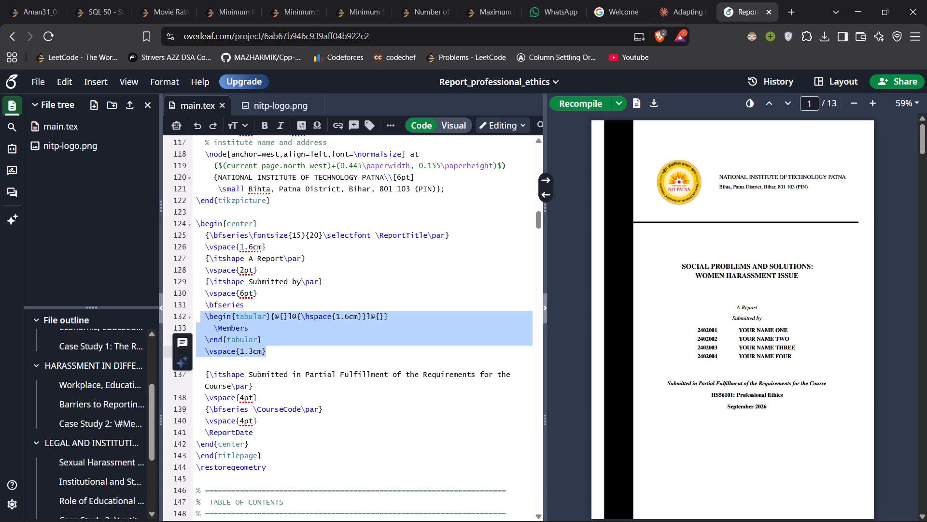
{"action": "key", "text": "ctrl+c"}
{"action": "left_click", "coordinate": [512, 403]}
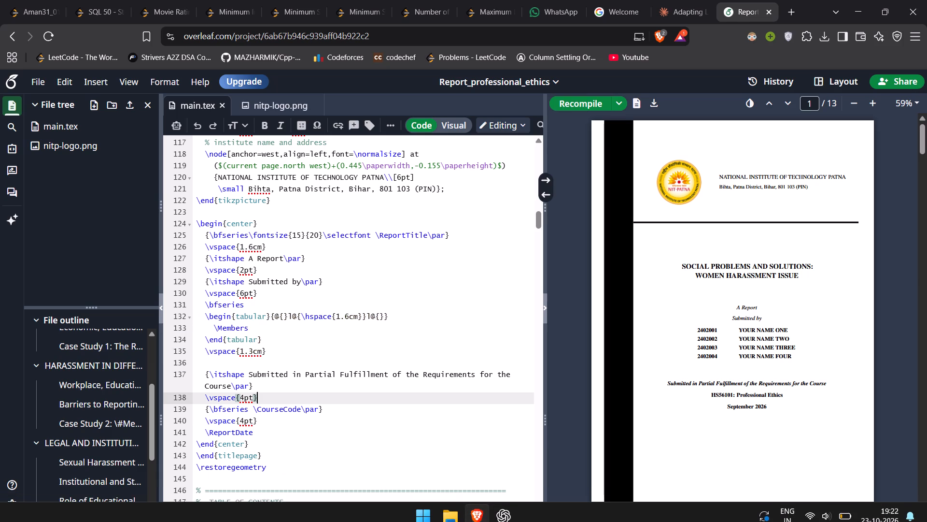
{"action": "key", "text": "ctrl+a"}
{"action": "key", "text": "ctrl+c"}
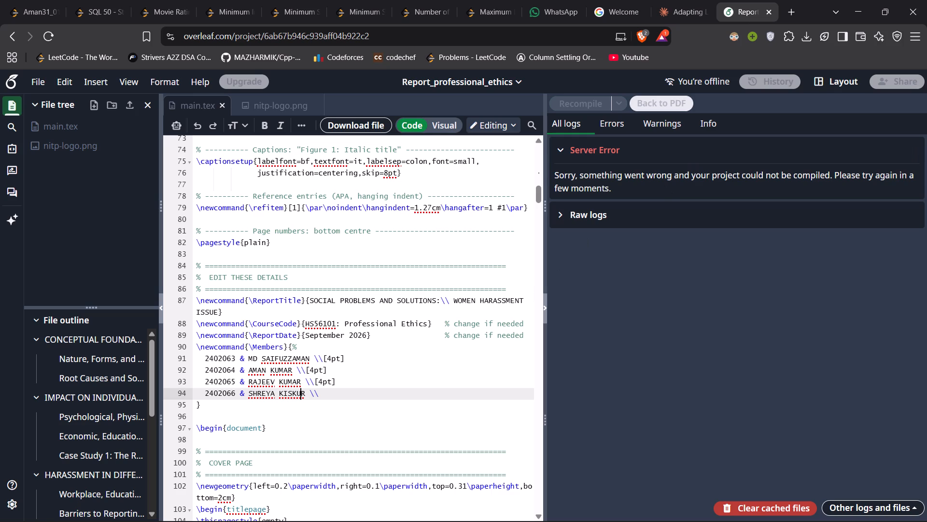
{"action": "key", "text": "Right"}
{"action": "key", "text": "BackSpace"}
{"action": "left_click", "coordinate": [377, 374]}
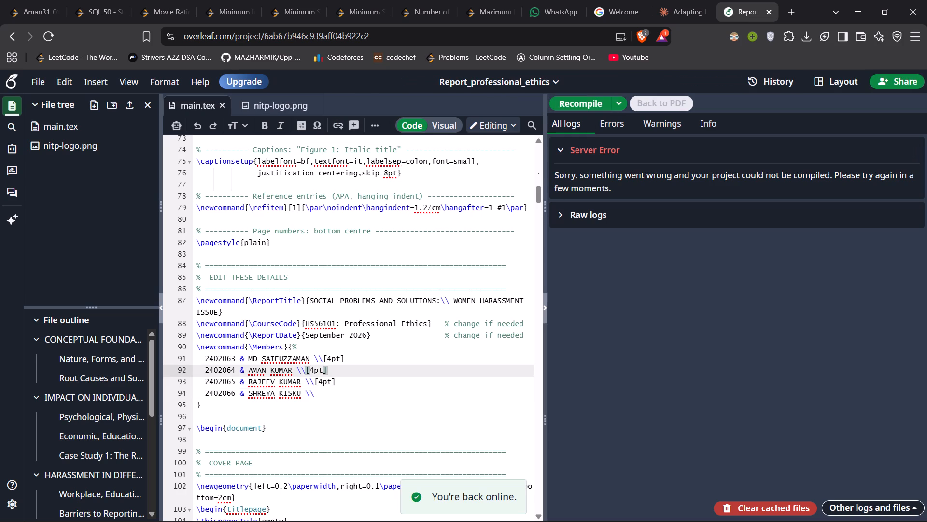
Recompile the Report_professional_ethics project with the edited student details.
{"action": "scroll", "coordinate": [467, 290], "scroll_direction": "down", "scroll_amount": 2}
{"action": "left_click", "coordinate": [811, 504]}
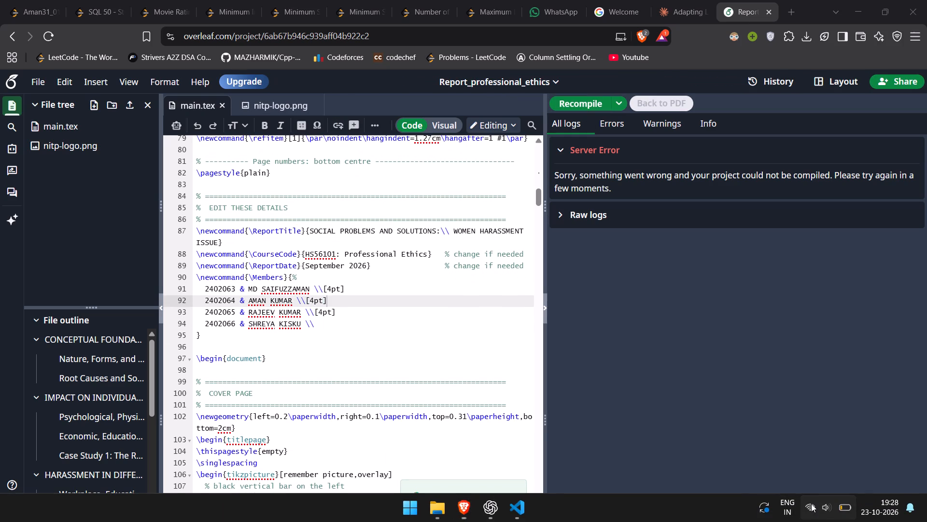
{"action": "left_click", "coordinate": [579, 105]}
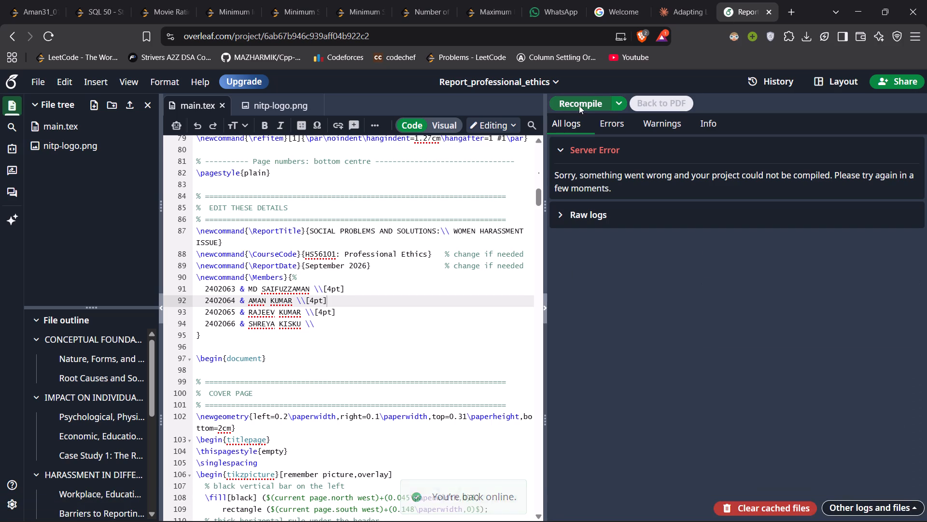
{"action": "scroll", "coordinate": [422, 369], "scroll_direction": "down", "scroll_amount": 2}
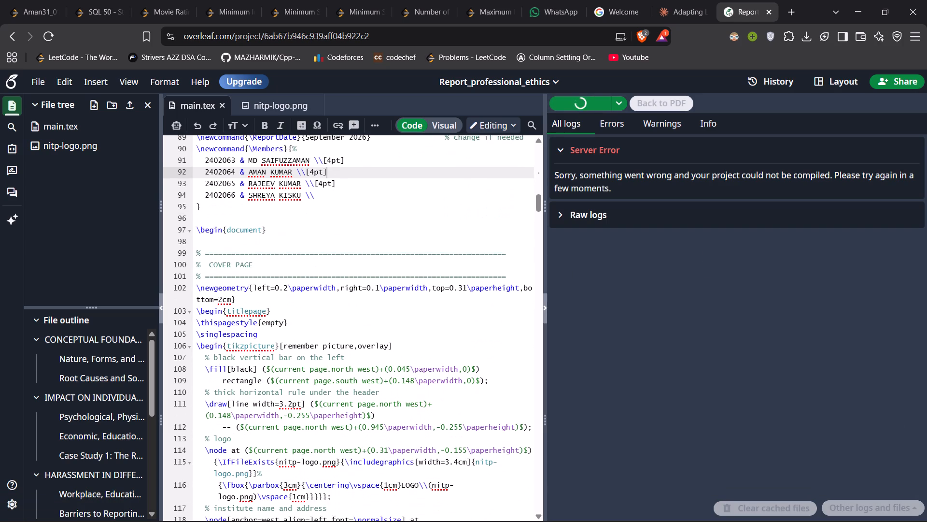
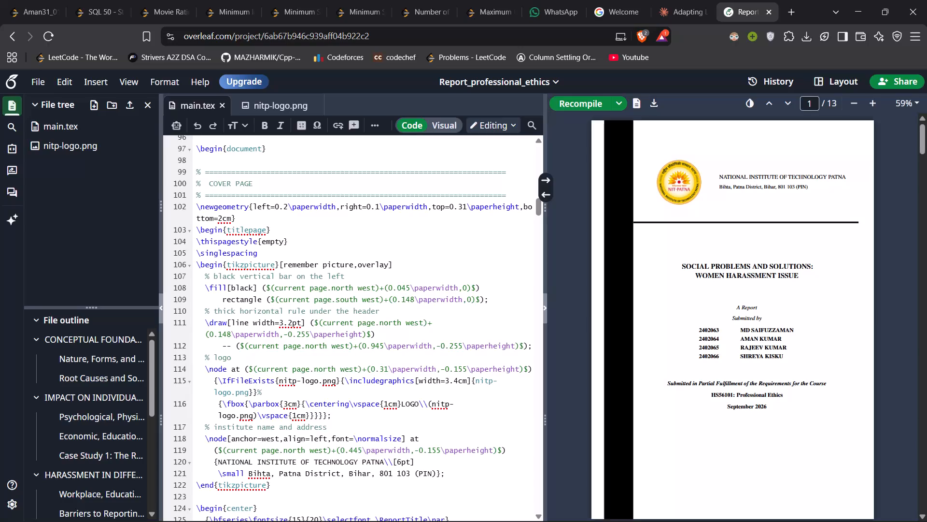
Look through main.tex's preamble, editable details and cover page code for where the cover page's report date is defined.
{"action": "scroll", "coordinate": [765, 392], "scroll_direction": "down", "scroll_amount": 1}
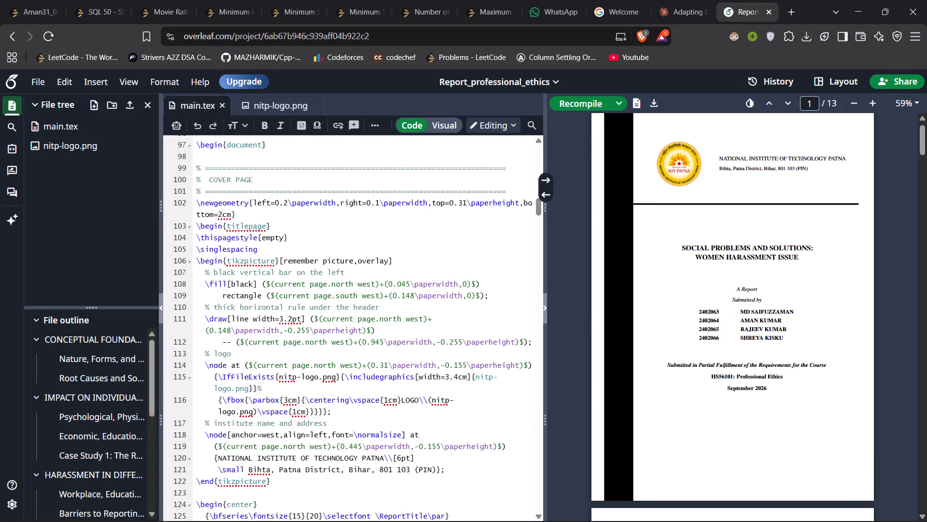
{"action": "scroll", "coordinate": [413, 378], "scroll_direction": "down", "scroll_amount": 1}
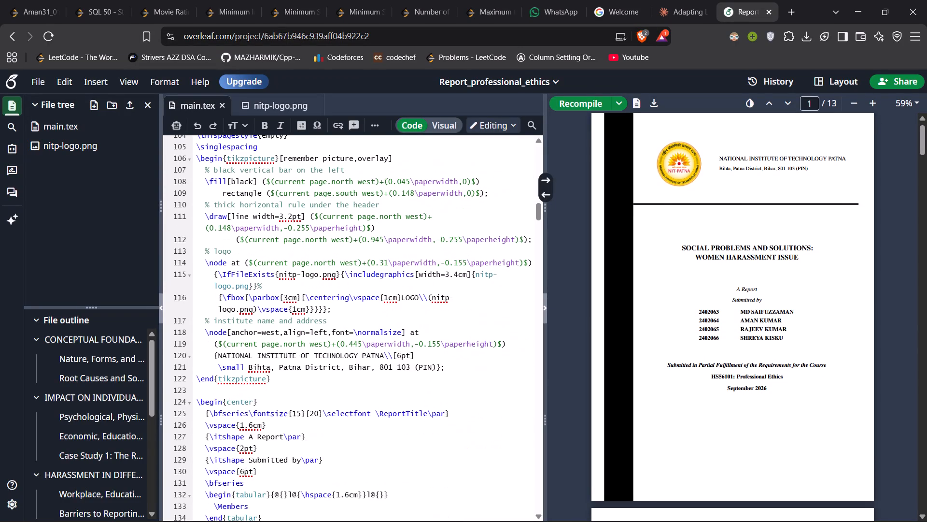
{"action": "scroll", "coordinate": [413, 378], "scroll_direction": "up", "scroll_amount": 1}
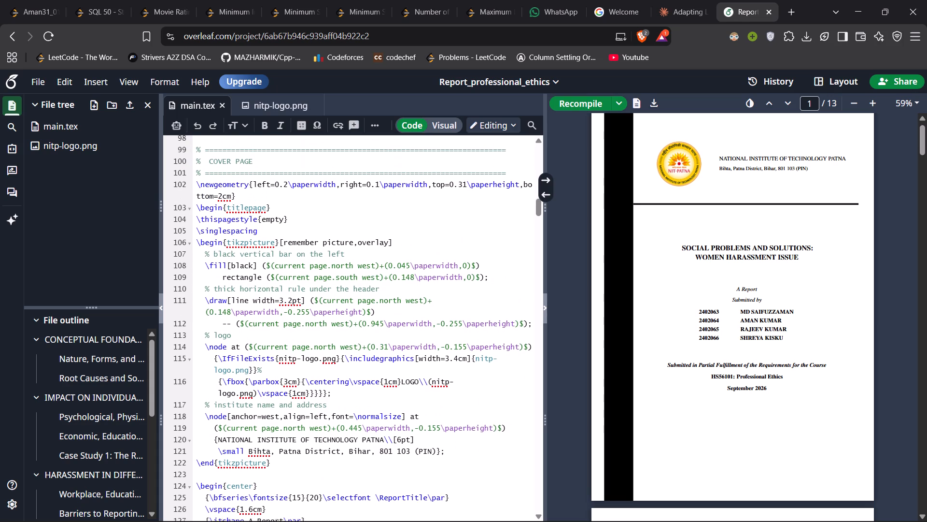
{"action": "scroll", "coordinate": [413, 378], "scroll_direction": "up", "scroll_amount": 3}
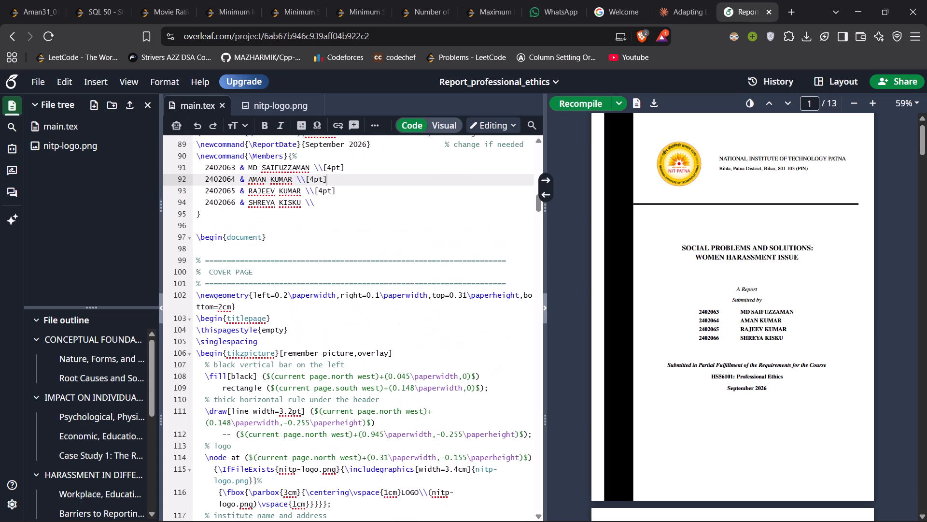
{"action": "scroll", "coordinate": [413, 378], "scroll_direction": "up", "scroll_amount": 2}
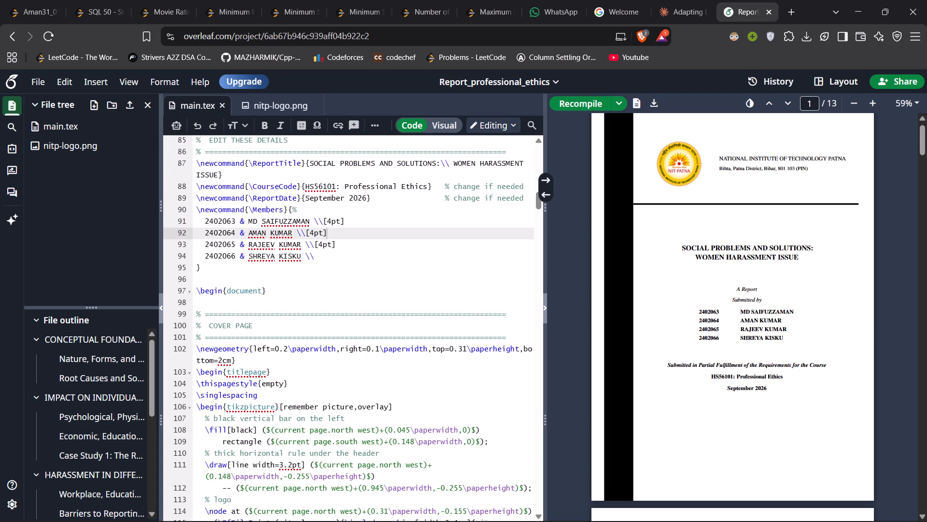
{"action": "scroll", "coordinate": [413, 378], "scroll_direction": "down", "scroll_amount": 3}
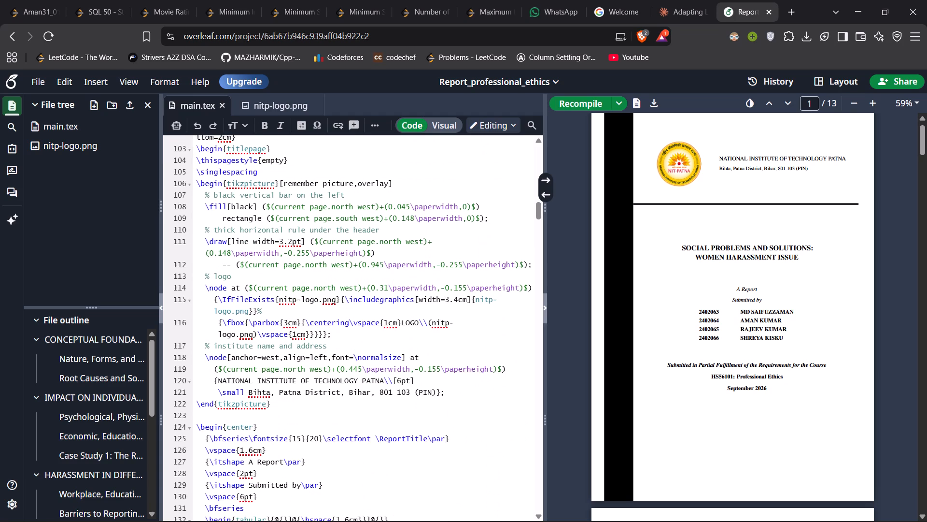
{"action": "scroll", "coordinate": [413, 378], "scroll_direction": "down", "scroll_amount": 2}
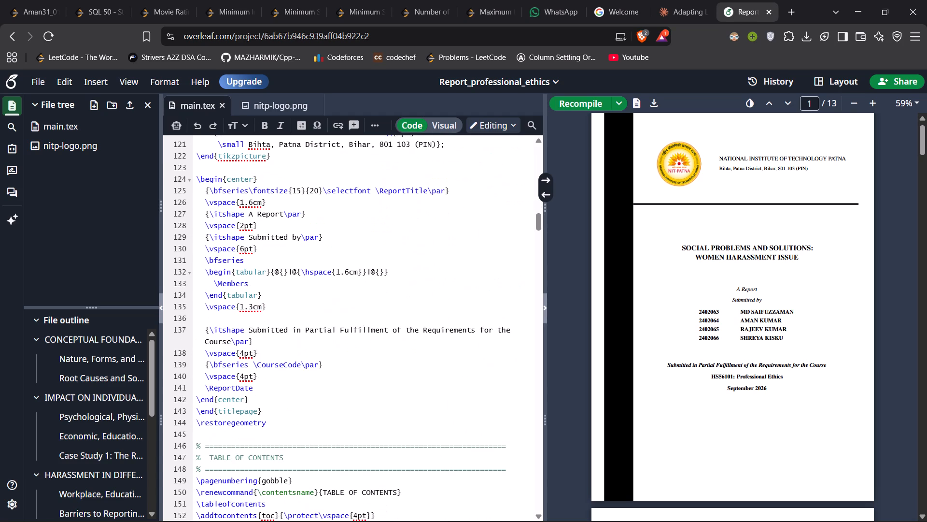
{"action": "scroll", "coordinate": [413, 378], "scroll_direction": "down", "scroll_amount": 1}
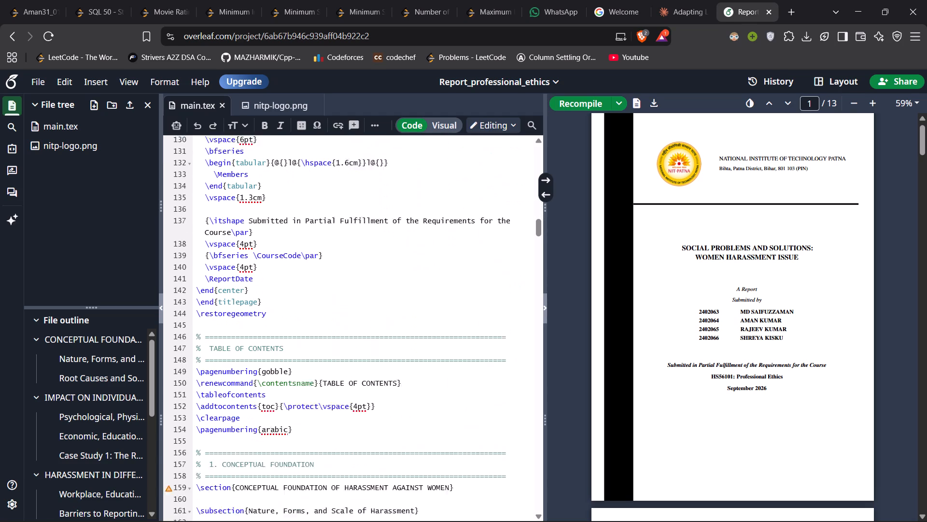
{"action": "scroll", "coordinate": [413, 378], "scroll_direction": "down", "scroll_amount": 3}
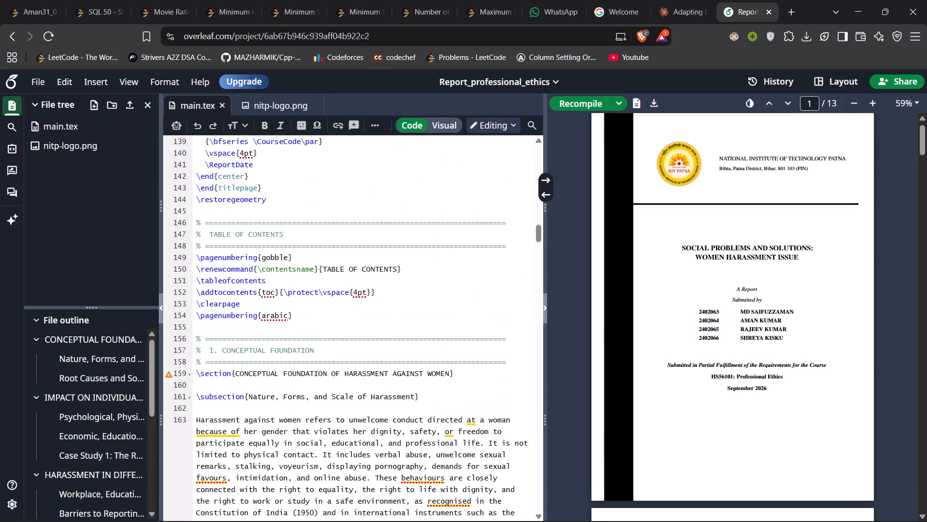
{"action": "scroll", "coordinate": [413, 378], "scroll_direction": "down", "scroll_amount": 1}
{"action": "scroll", "coordinate": [413, 378], "scroll_direction": "up", "scroll_amount": 11}
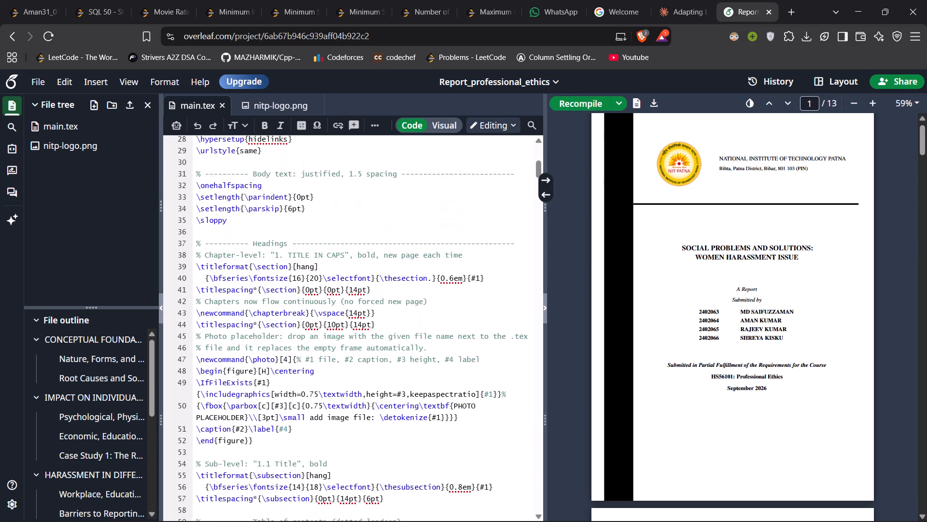
{"action": "scroll", "coordinate": [413, 378], "scroll_direction": "up", "scroll_amount": 4}
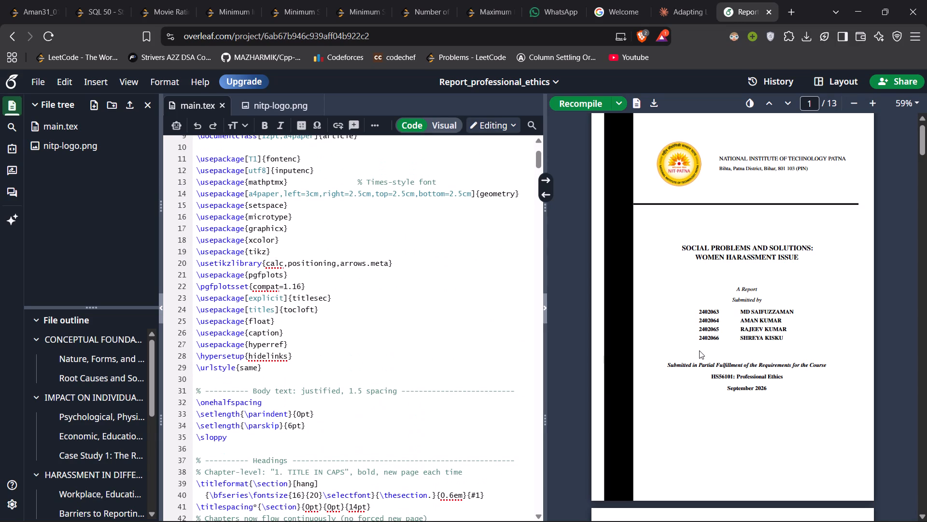
Copy "September" from the compiled cover page and search for it in Report_Women_Harassment.tex in Visual Studio Code.
{"action": "double_click", "coordinate": [747, 389]}
{"action": "key", "text": "ctrl+c"}
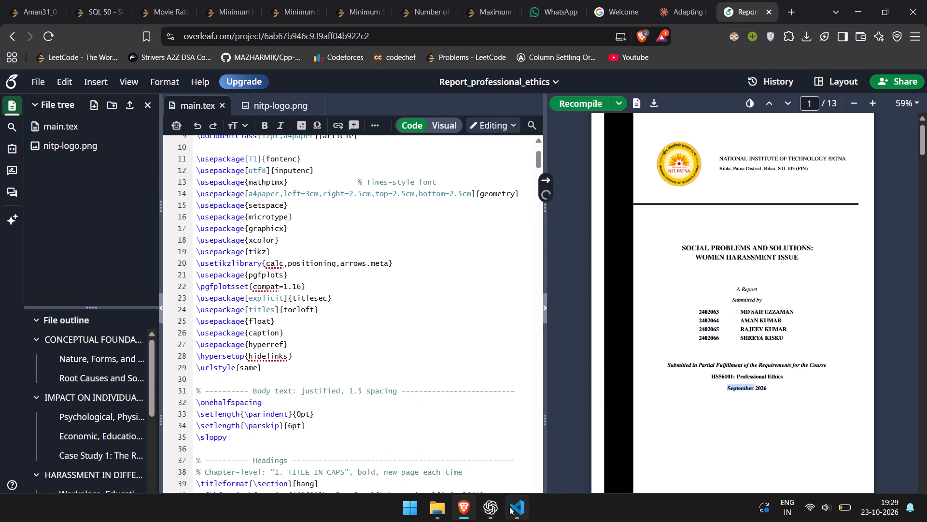
{"action": "left_click", "coordinate": [509, 507]}
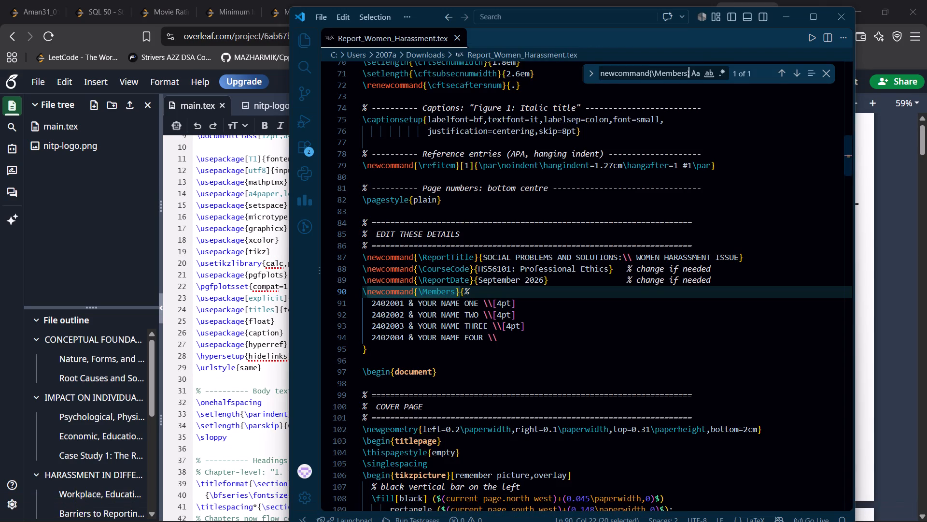
{"action": "key", "text": "ctrl+a"}
{"action": "key", "text": "ctrl+v"}
{"action": "key", "text": "Return"}
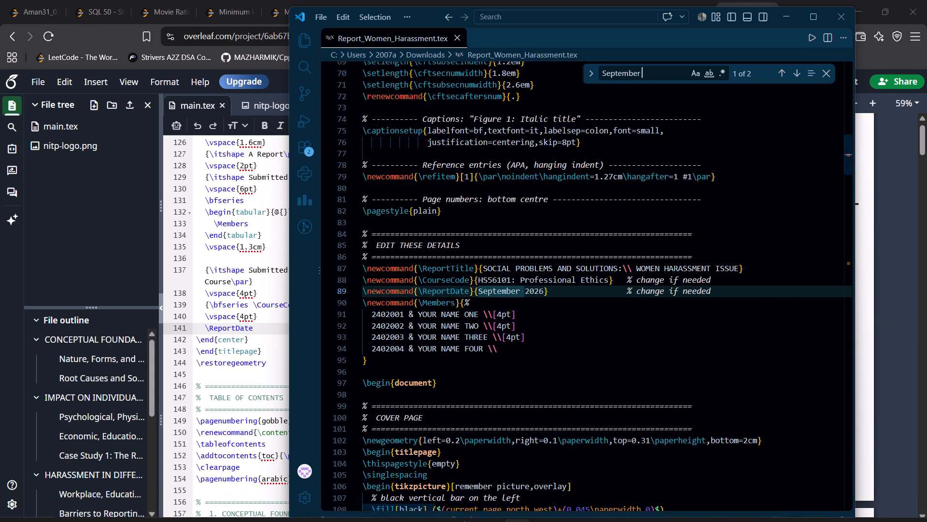
Back in Overleaf, delete all but the first letter of "September" in main.tex's \ReportDate definition, keeping the year.
{"action": "left_click", "coordinate": [259, 292]}
{"action": "scroll", "coordinate": [259, 292], "scroll_direction": "up", "scroll_amount": 4}
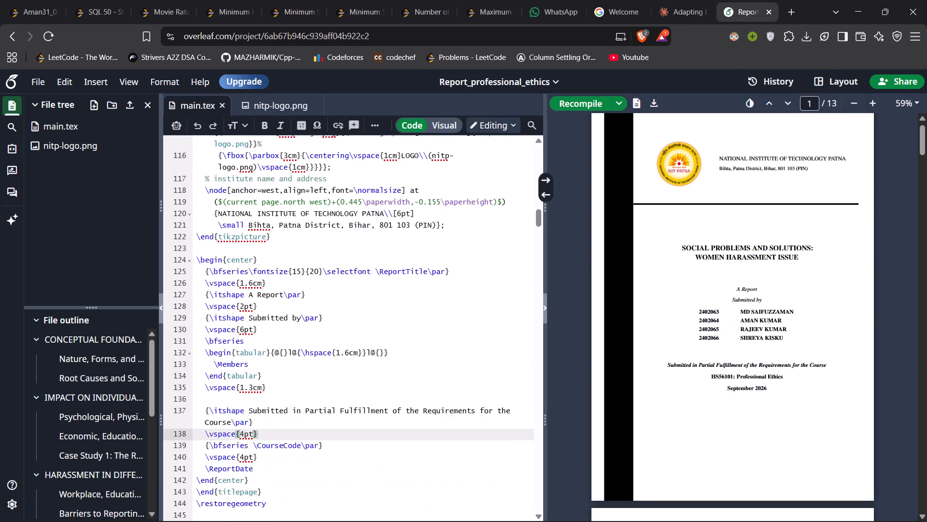
{"action": "scroll", "coordinate": [259, 292], "scroll_direction": "up", "scroll_amount": 10}
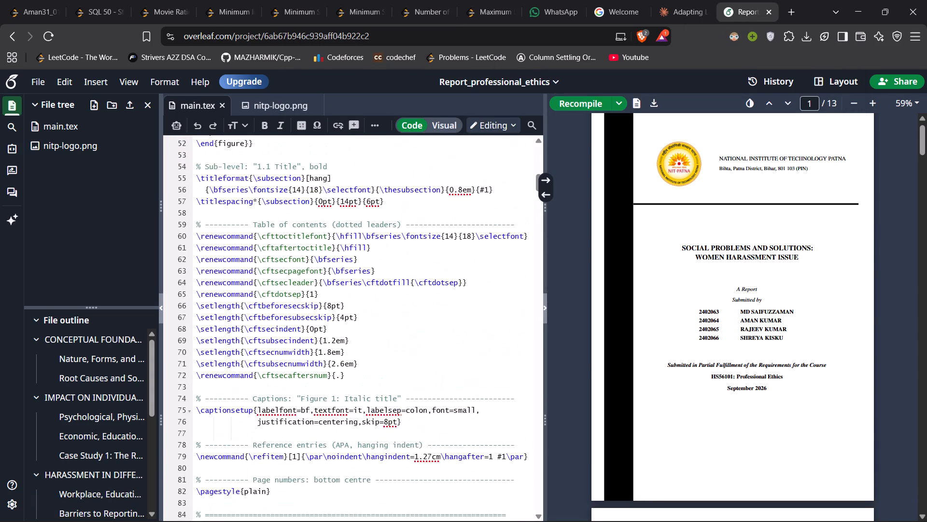
{"action": "scroll", "coordinate": [259, 292], "scroll_direction": "up", "scroll_amount": 5}
{"action": "scroll", "coordinate": [259, 292], "scroll_direction": "down", "scroll_amount": 8}
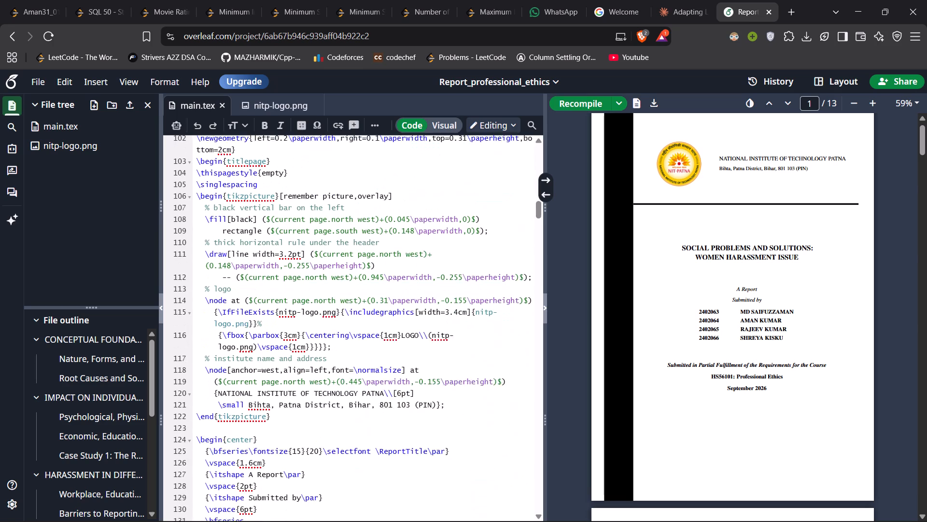
{"action": "scroll", "coordinate": [259, 292], "scroll_direction": "up", "scroll_amount": 7}
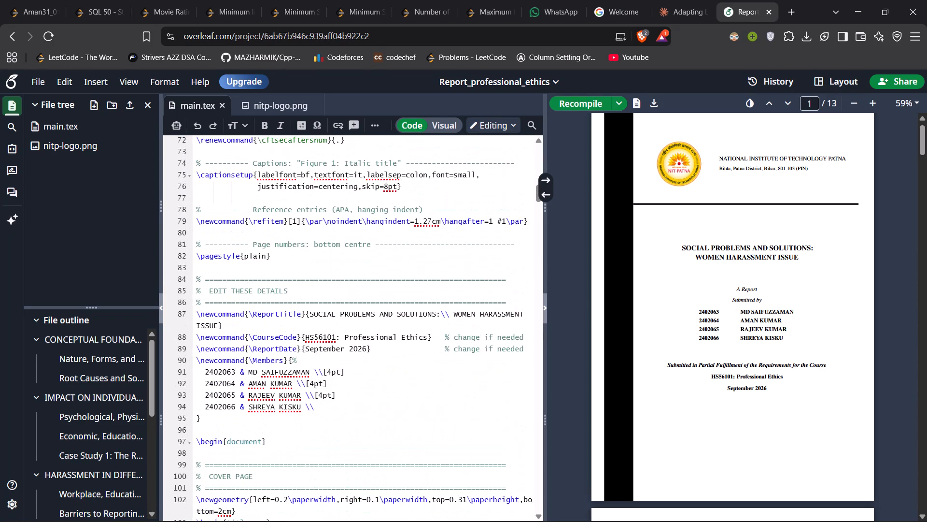
{"action": "left_click", "coordinate": [282, 265]}
{"action": "left_click", "coordinate": [248, 314]}
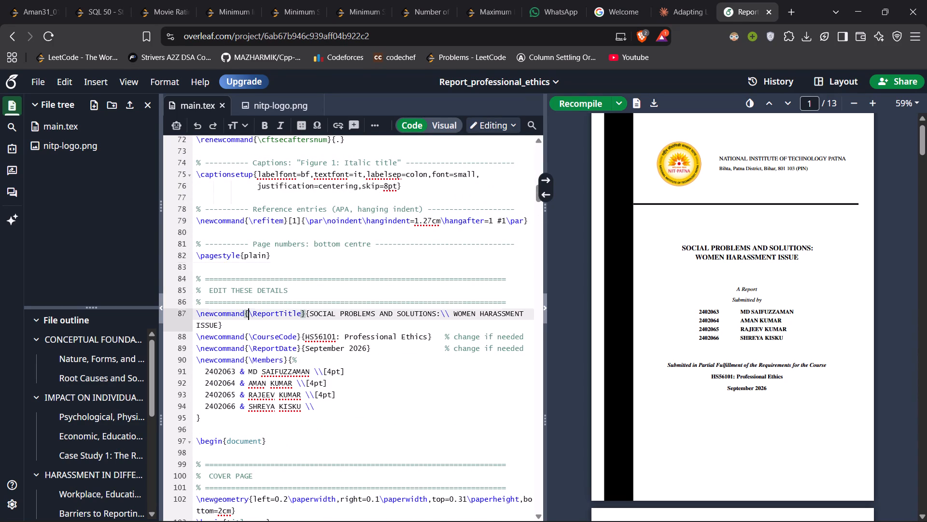
{"action": "left_click", "coordinate": [280, 327]}
{"action": "left_click", "coordinate": [345, 350]}
{"action": "key", "text": "BackSpace"}
{"action": "key", "text": "BackSpace"}
{"action": "key", "text": "BackSpace"}
{"action": "key", "text": "BackSpace"}
{"action": "key", "text": "BackSpace"}
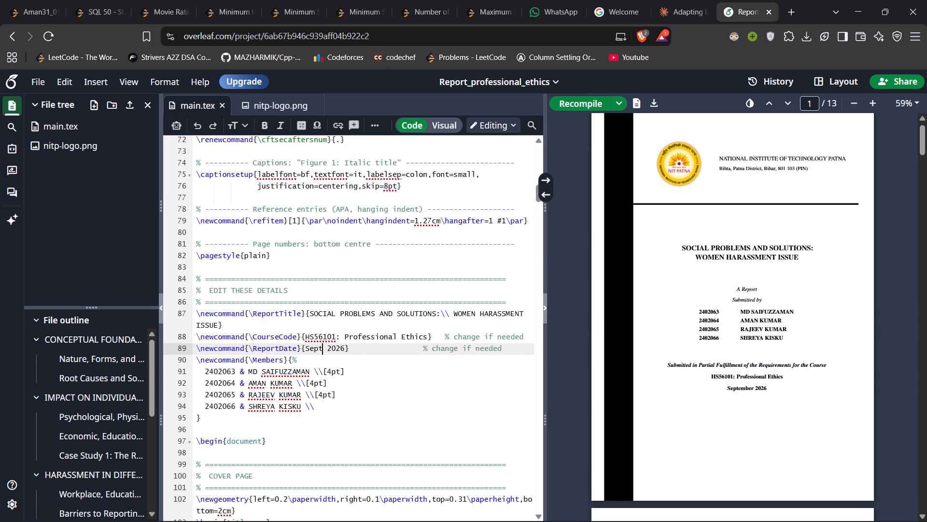
{"action": "key", "text": "BackSpace"}
{"action": "key", "text": "BackSpace"}
{"action": "key", "text": "BackSpace"}
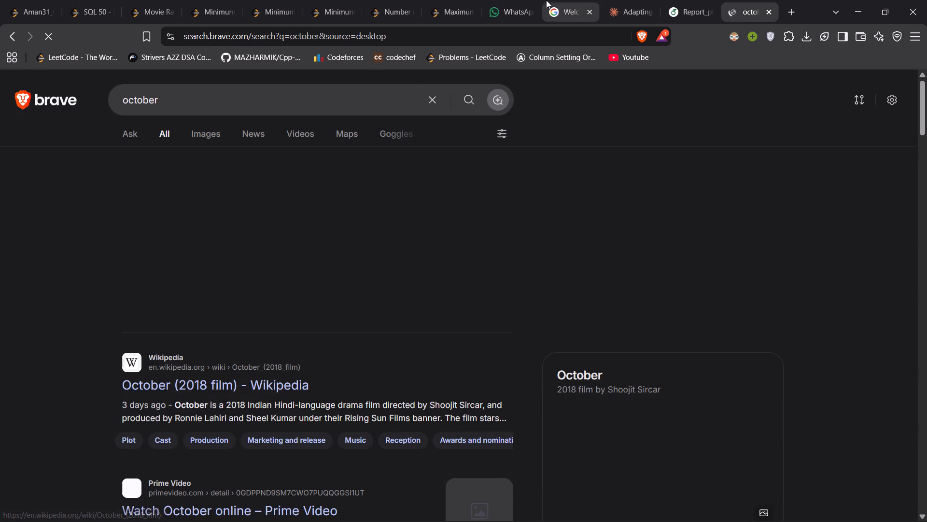
Return to the Overleaf project and replace the leftover "S" in main.tex's \ReportDate with "October".
{"action": "left_click", "coordinate": [665, 0]}
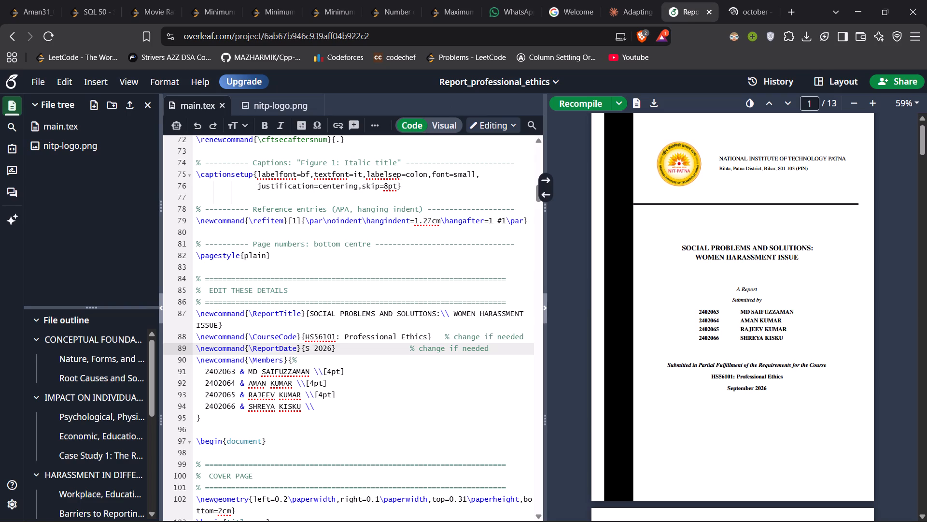
{"action": "key", "text": "BackSpace"}
{"action": "key", "text": "shift+o"}
{"action": "type", "text": "cto"}
{"action": "type", "text": "ber"}
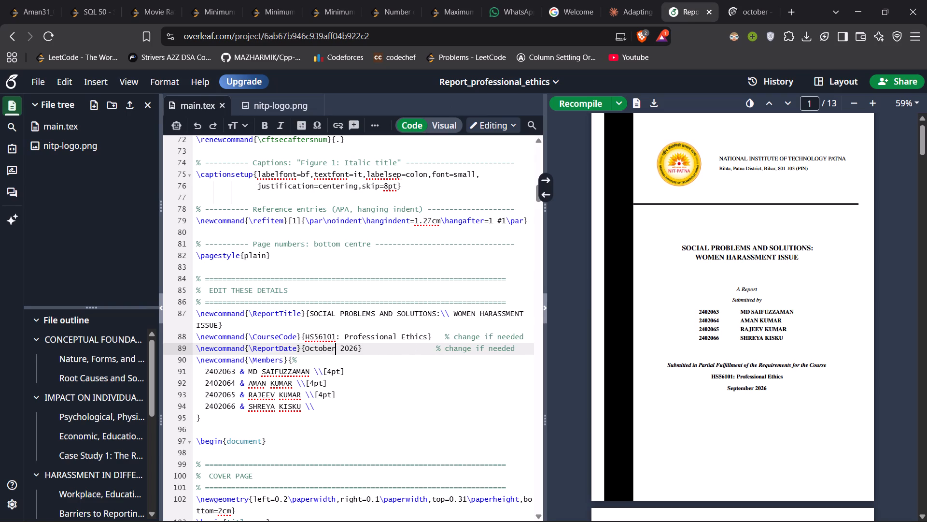
Recompile the Report_professional_ethics project with the edited report date.
{"action": "left_click", "coordinate": [584, 98]}
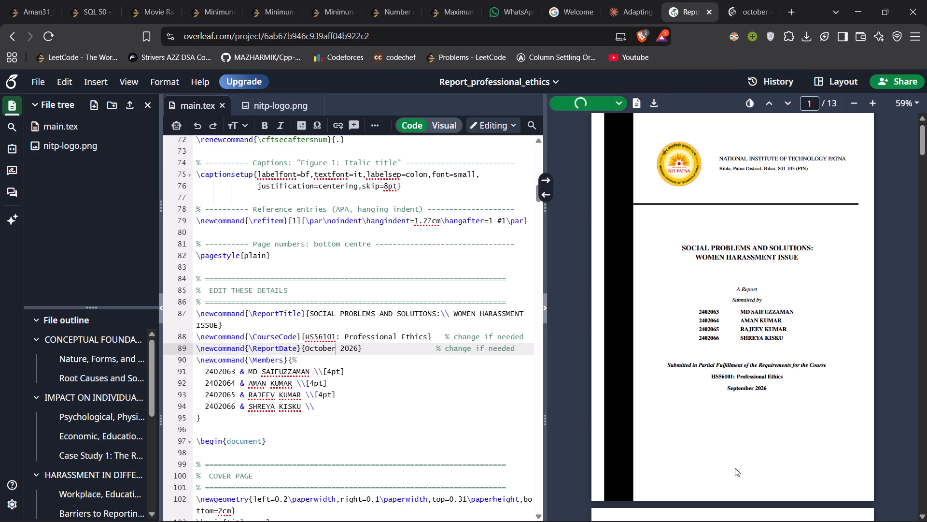
{"action": "scroll", "coordinate": [732, 409], "scroll_direction": "down", "scroll_amount": 1}
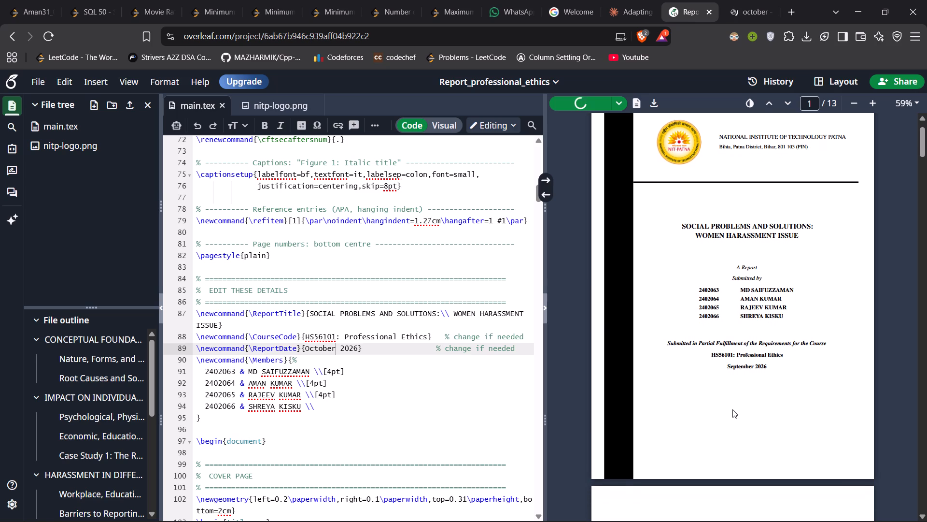
Leave the browser and launch Kuro from the desktop.
{"action": "left_click", "coordinate": [770, 7]}
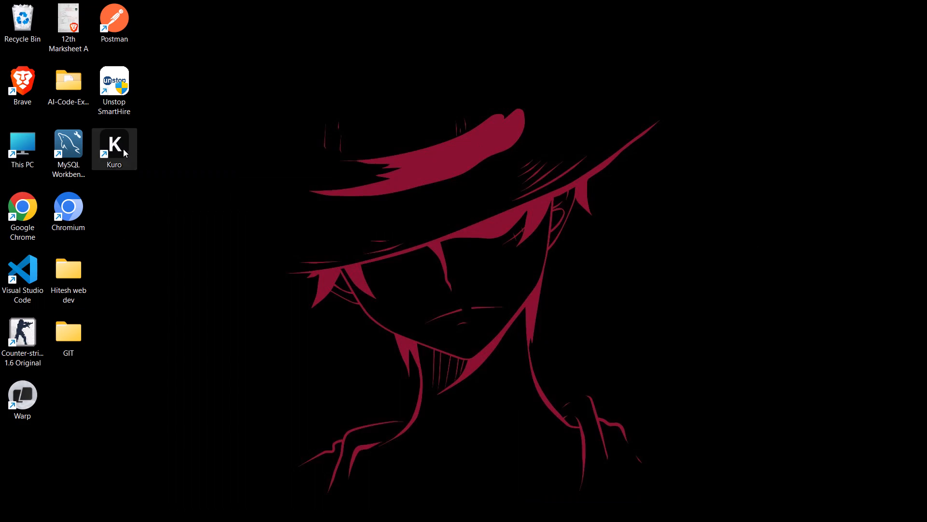
{"action": "double_click", "coordinate": [122, 148]}
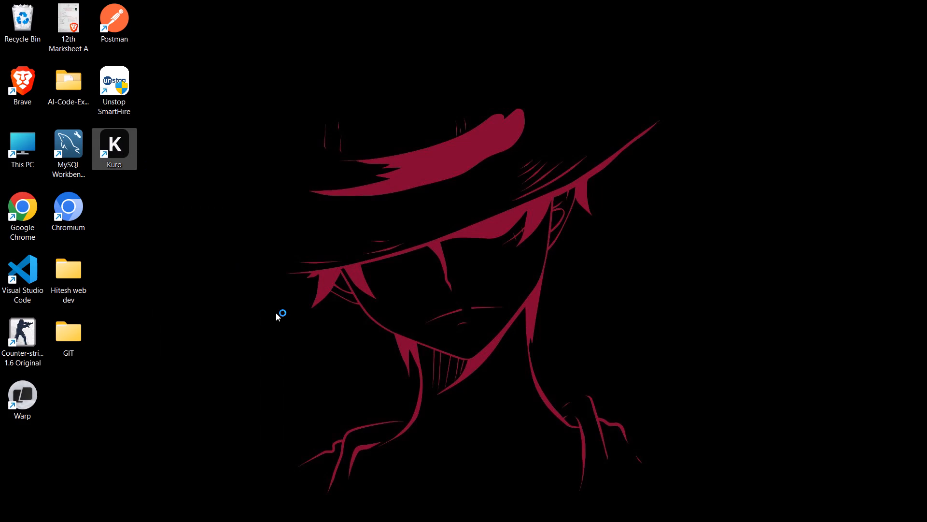
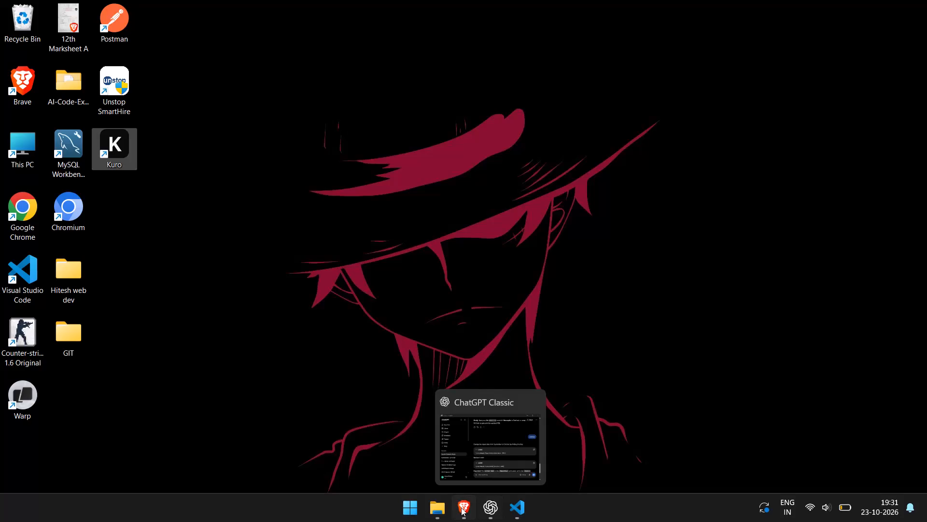
Return to the Overleaf project in Brave and recompile the report.
{"action": "left_click", "coordinate": [461, 507]}
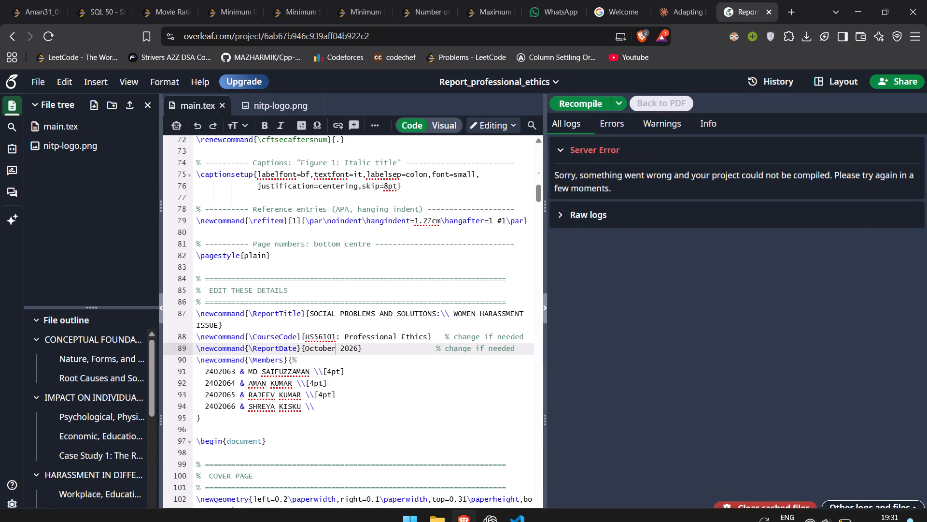
{"action": "left_click", "coordinate": [590, 109]}
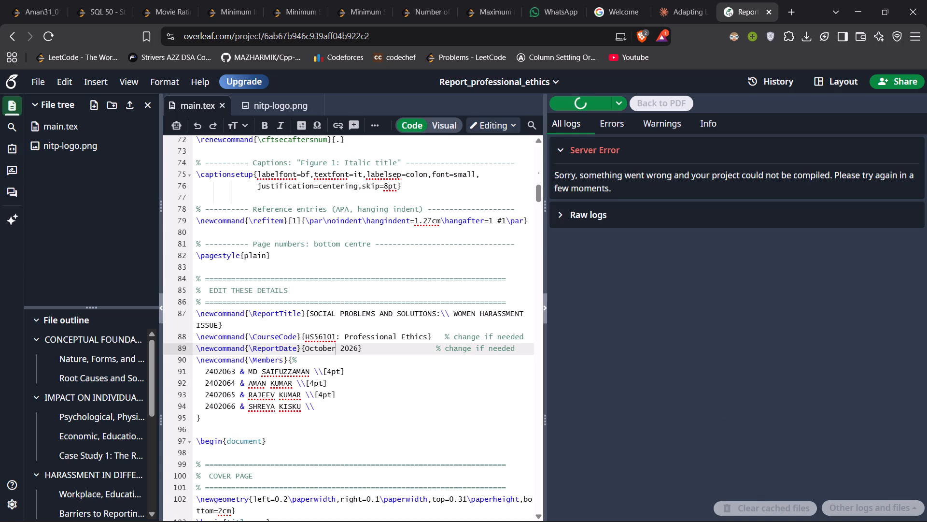
Look through main.tex's preamble above the report details, including the heading, spacing and package settings.
{"action": "scroll", "coordinate": [342, 304], "scroll_direction": "up", "scroll_amount": 4}
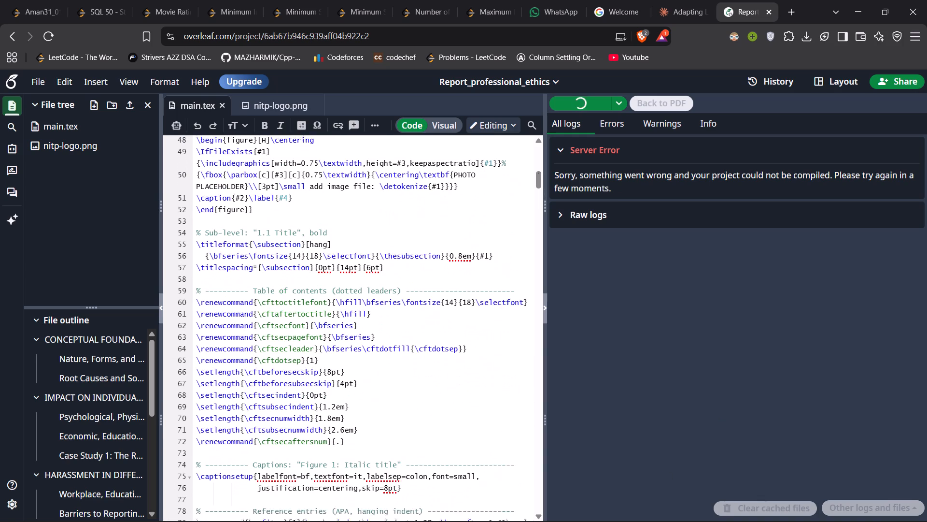
{"action": "scroll", "coordinate": [342, 304], "scroll_direction": "up", "scroll_amount": 3}
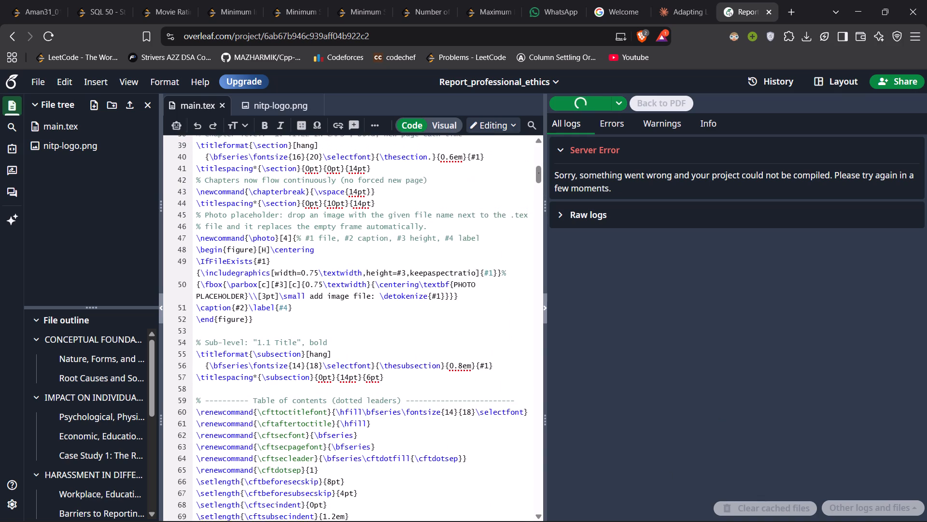
{"action": "scroll", "coordinate": [342, 304], "scroll_direction": "up", "scroll_amount": 3}
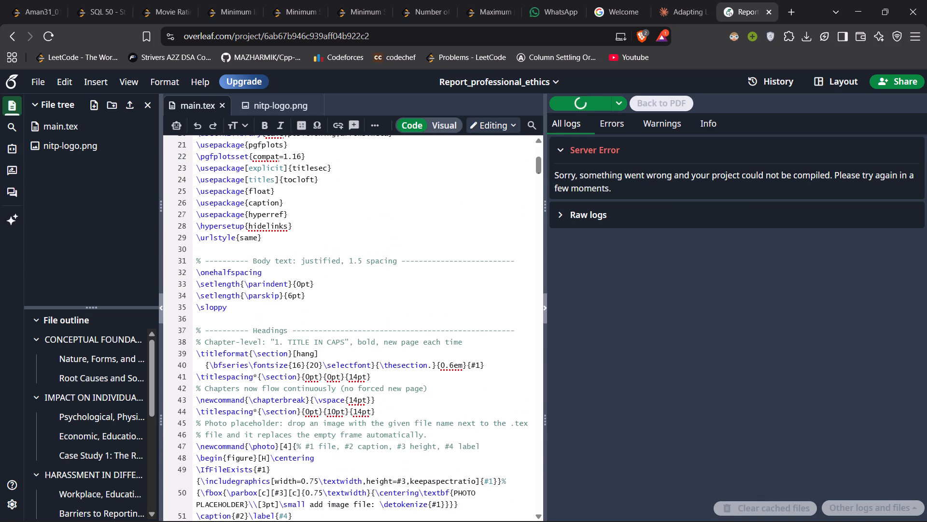
{"action": "scroll", "coordinate": [342, 304], "scroll_direction": "up", "scroll_amount": 2}
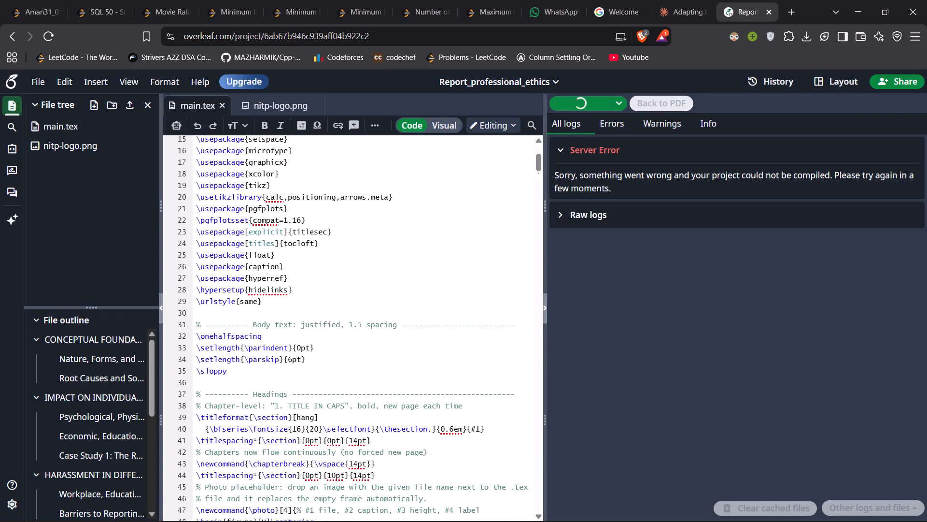
{"action": "scroll", "coordinate": [391, 251], "scroll_direction": "down", "scroll_amount": 1}
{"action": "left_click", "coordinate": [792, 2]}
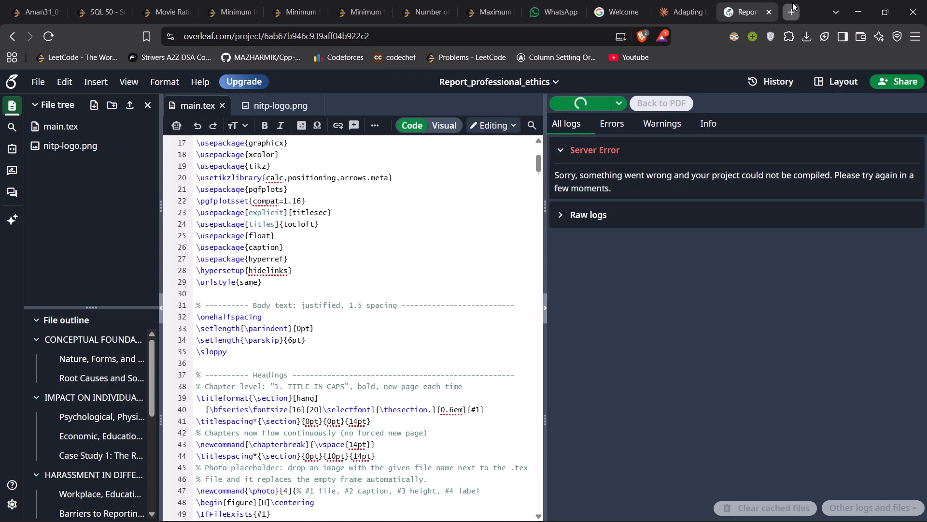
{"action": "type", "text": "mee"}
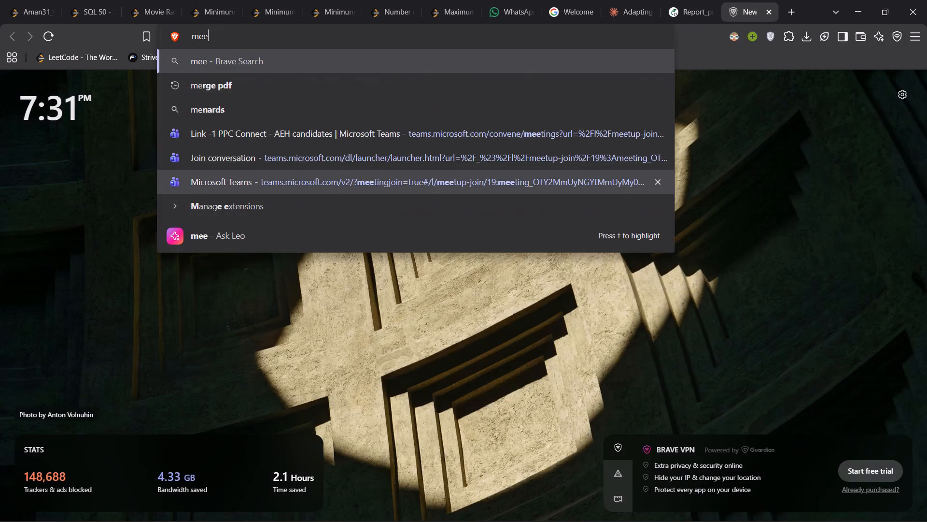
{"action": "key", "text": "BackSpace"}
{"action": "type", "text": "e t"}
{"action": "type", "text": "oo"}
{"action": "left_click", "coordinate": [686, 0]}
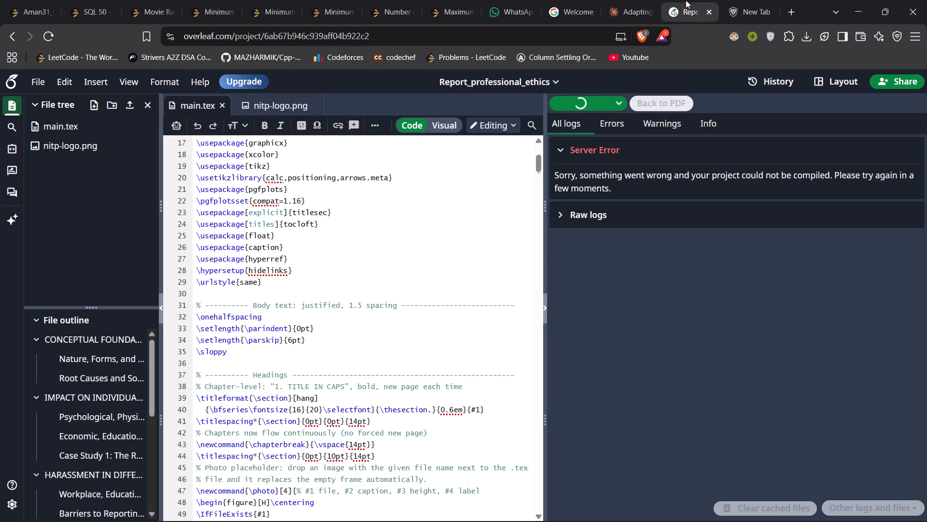
Remove the space inside the PIN code in the cover page's institute address, making it 801103, and recompile the report.
{"action": "scroll", "coordinate": [526, 256], "scroll_direction": "down", "scroll_amount": 1}
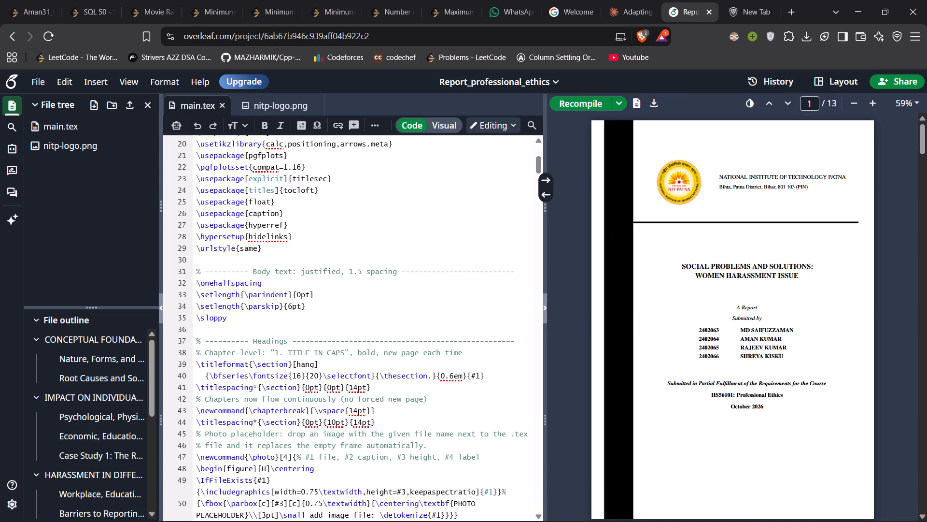
{"action": "scroll", "coordinate": [466, 218], "scroll_direction": "right", "scroll_amount": 1}
{"action": "scroll", "coordinate": [466, 218], "scroll_direction": "down", "scroll_amount": 4}
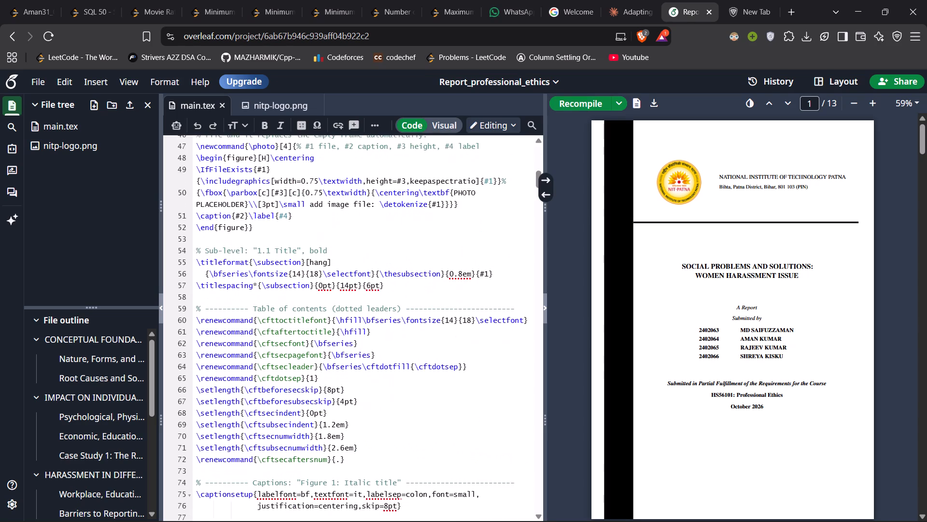
{"action": "scroll", "coordinate": [466, 218], "scroll_direction": "down", "scroll_amount": 2}
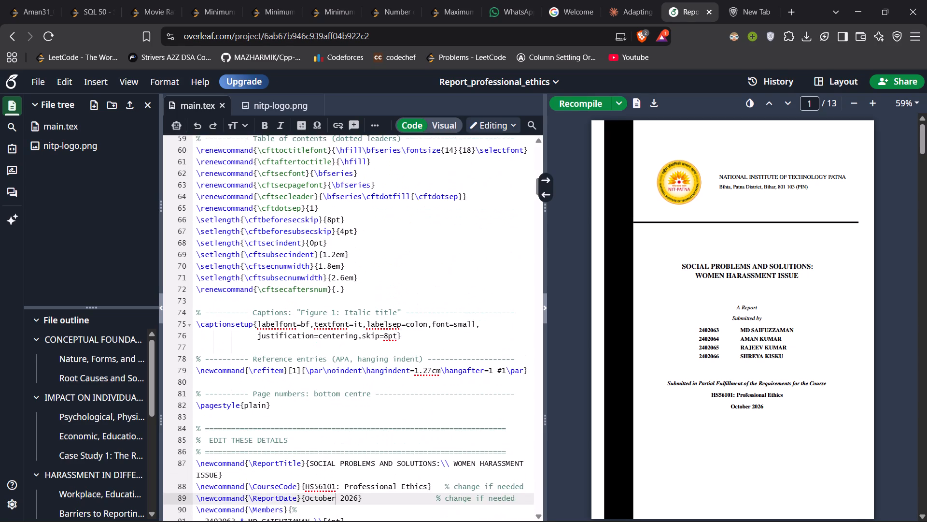
{"action": "scroll", "coordinate": [466, 218], "scroll_direction": "down", "scroll_amount": 1}
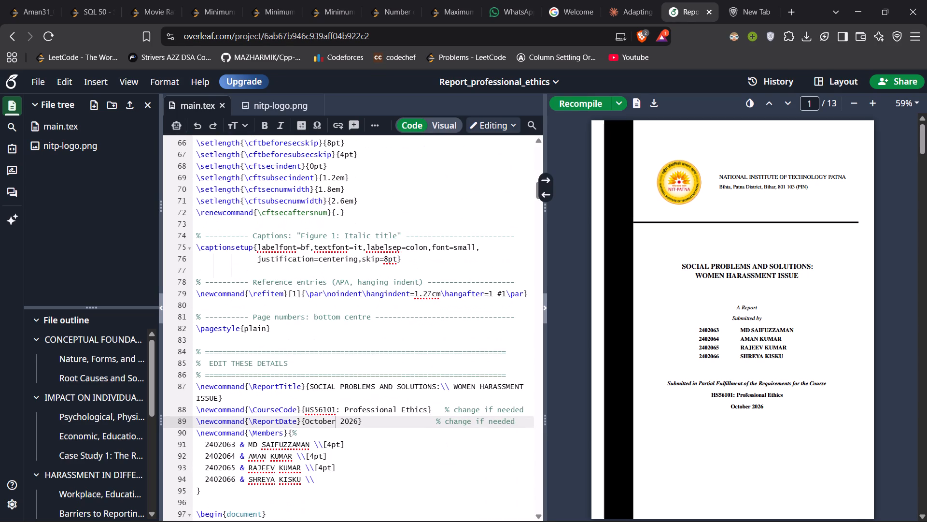
{"action": "scroll", "coordinate": [466, 218], "scroll_direction": "up", "scroll_amount": 7}
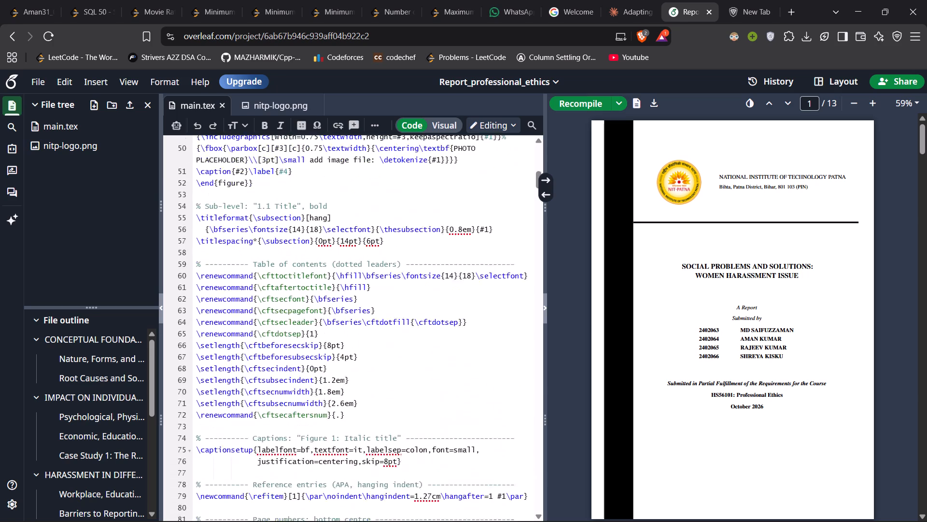
{"action": "scroll", "coordinate": [466, 218], "scroll_direction": "up", "scroll_amount": 2}
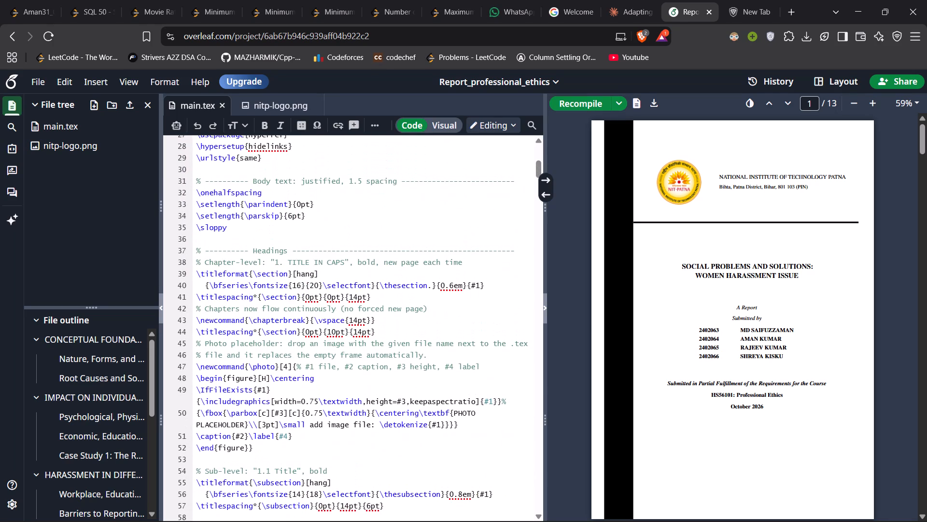
{"action": "double_click", "coordinate": [805, 185]}
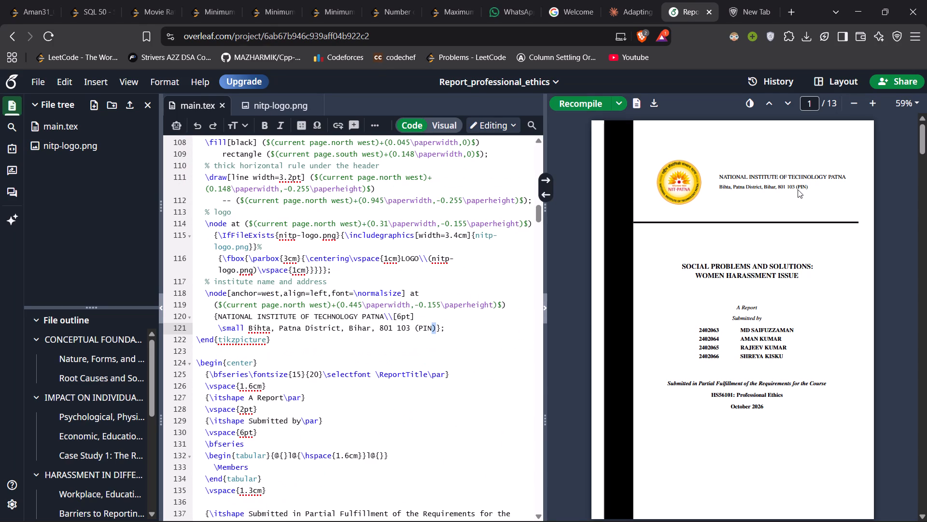
{"action": "left_click", "coordinate": [398, 329]}
{"action": "key", "text": "BackSpace"}
{"action": "left_click", "coordinate": [587, 102]}
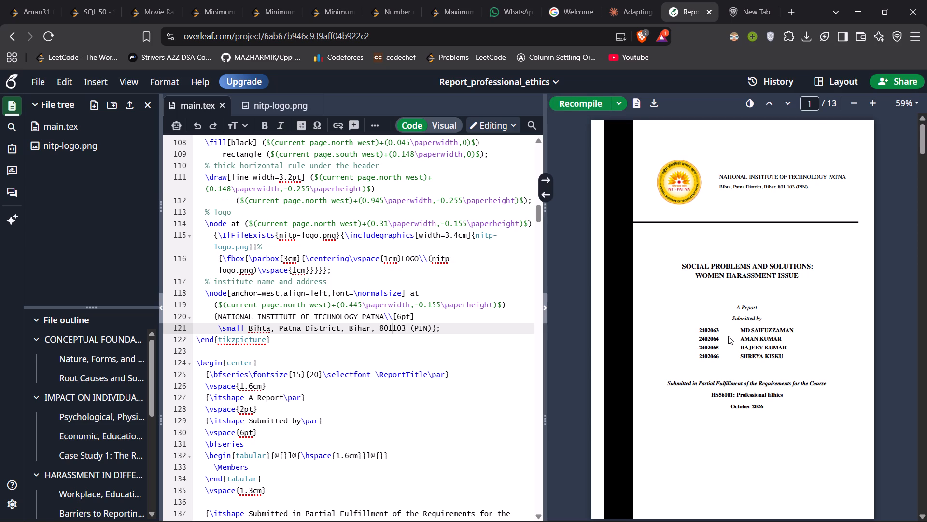
Review the compiled PDF from the cover page through to Case Study 1 and its photo placeholder in section 2.3.
{"action": "scroll", "coordinate": [728, 336], "scroll_direction": "down", "scroll_amount": 4}
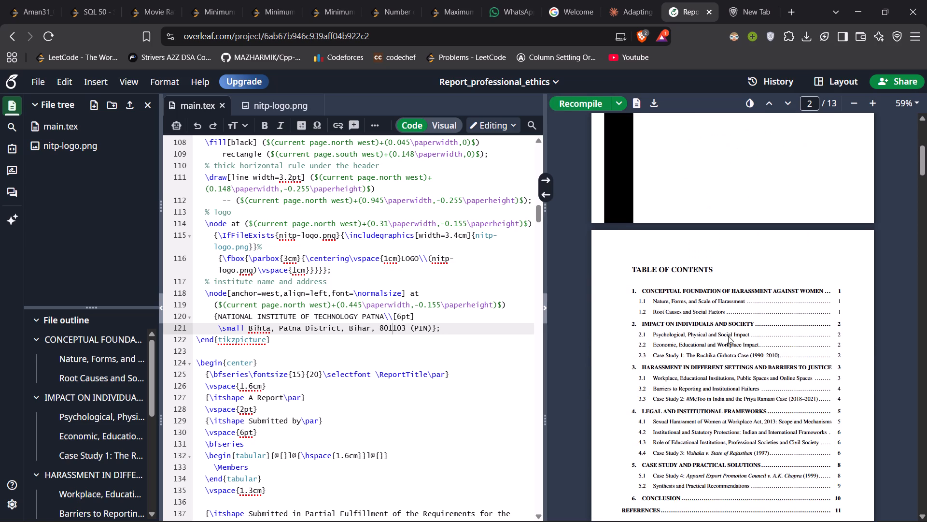
{"action": "scroll", "coordinate": [728, 336], "scroll_direction": "down", "scroll_amount": 4}
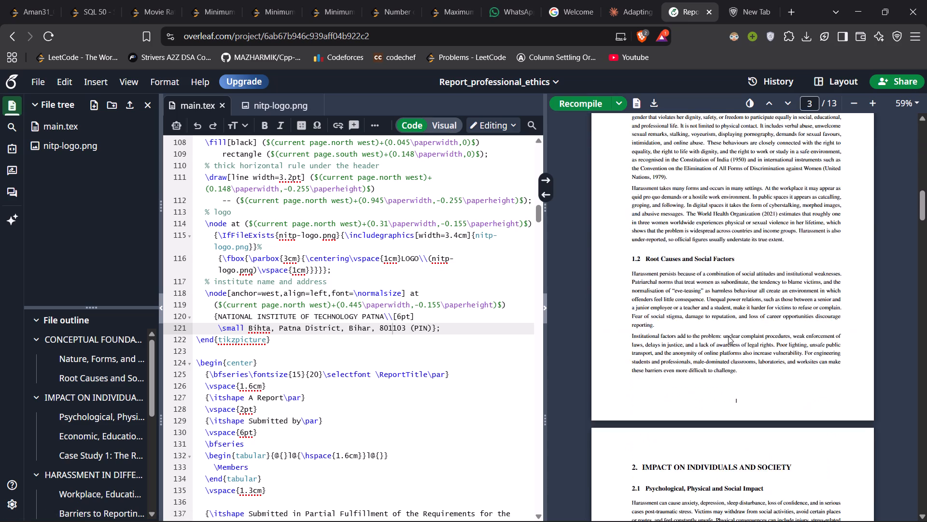
{"action": "scroll", "coordinate": [728, 336], "scroll_direction": "down", "scroll_amount": 1}
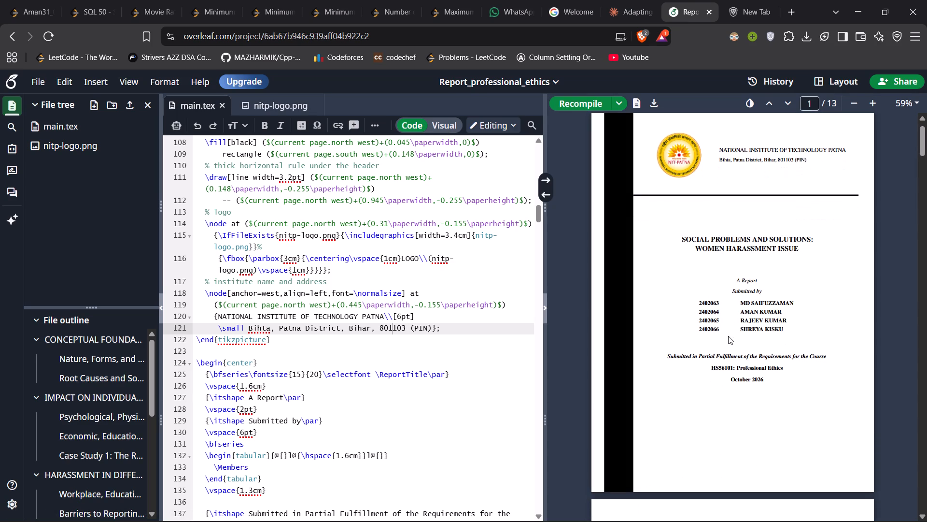
{"action": "scroll", "coordinate": [728, 336], "scroll_direction": "down", "scroll_amount": 6}
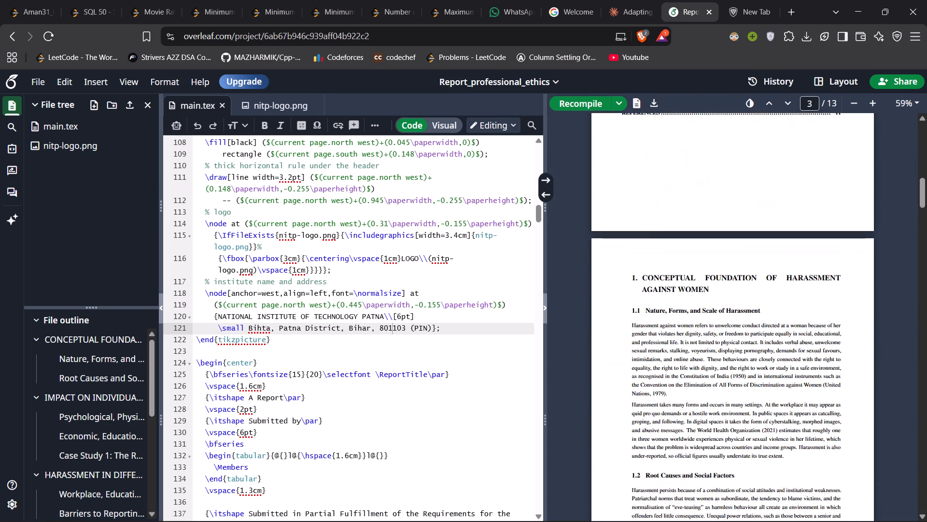
{"action": "scroll", "coordinate": [728, 336], "scroll_direction": "down", "scroll_amount": 2}
{"action": "scroll", "coordinate": [728, 336], "scroll_direction": "up", "scroll_amount": 1}
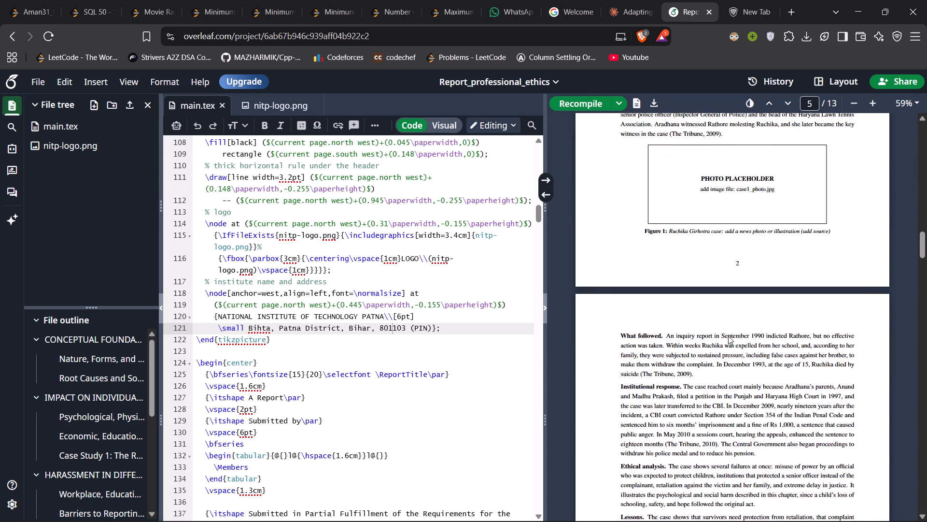
{"action": "scroll", "coordinate": [728, 336], "scroll_direction": "up", "scroll_amount": 2}
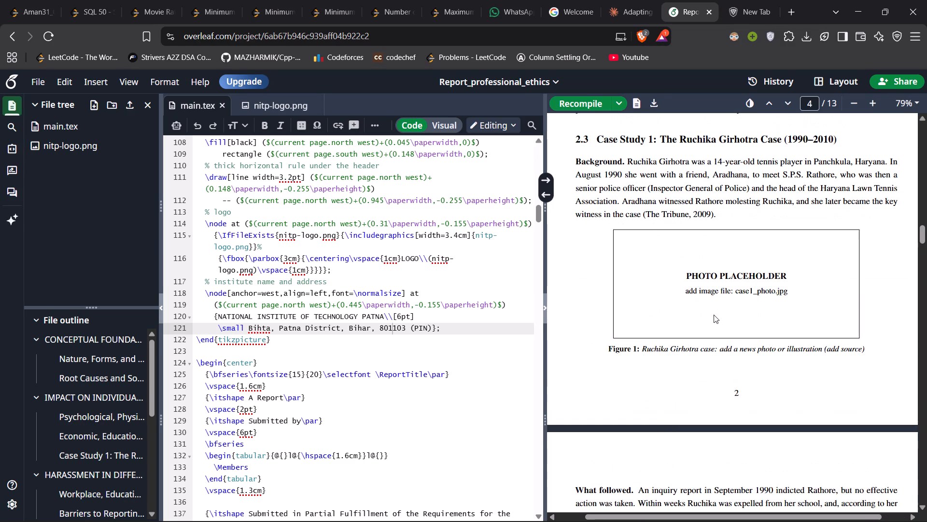
{"action": "scroll", "coordinate": [714, 315], "scroll_direction": "up", "scroll_amount": 2}
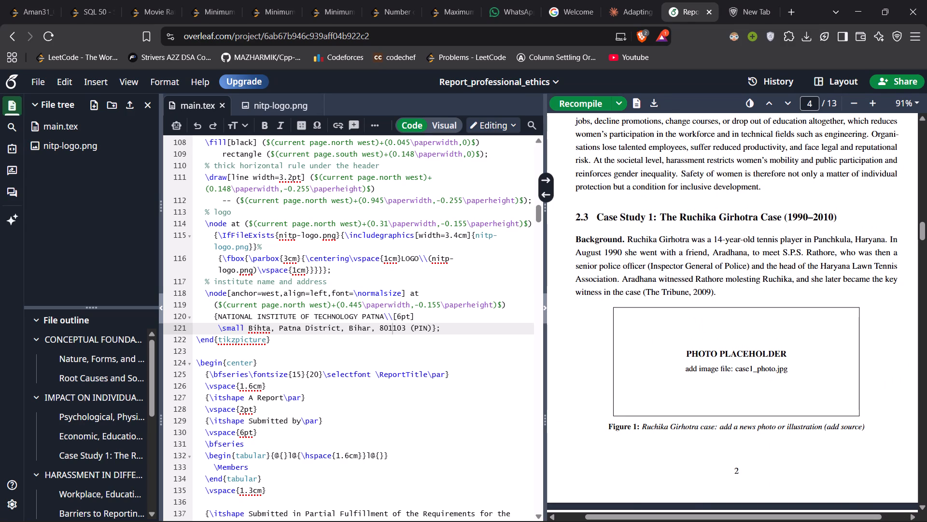
Copy "The Ruchika Girhotra Case" from the section 2.3 heading and search the web for it with "paper cutout" added.
{"action": "left_click_drag", "start_coordinate": [782, 217], "coordinate": [654, 222]}
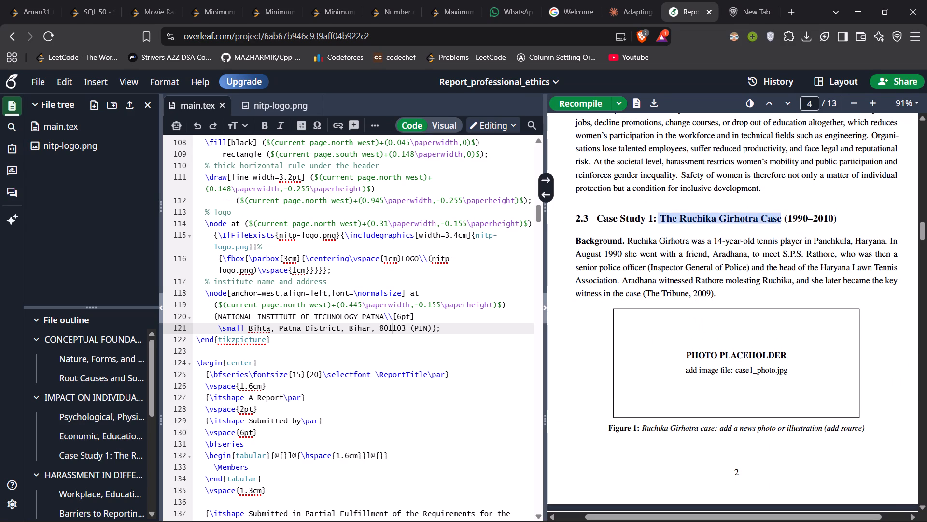
{"action": "left_click_drag", "start_coordinate": [654, 222], "coordinate": [663, 224]}
{"action": "key", "text": "ctrl+c"}
{"action": "left_click", "coordinate": [733, 0]}
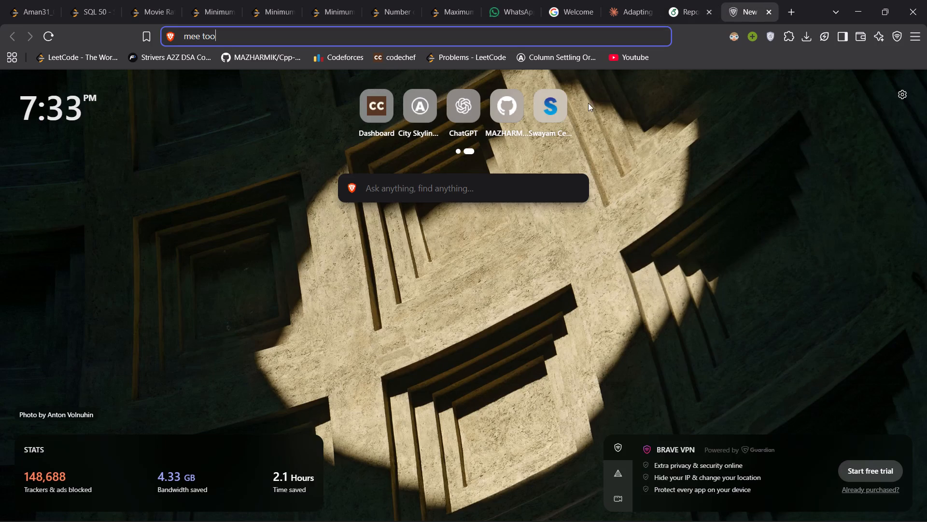
{"action": "key", "text": "ctrl+a"}
{"action": "key", "text": "ctrl+v"}
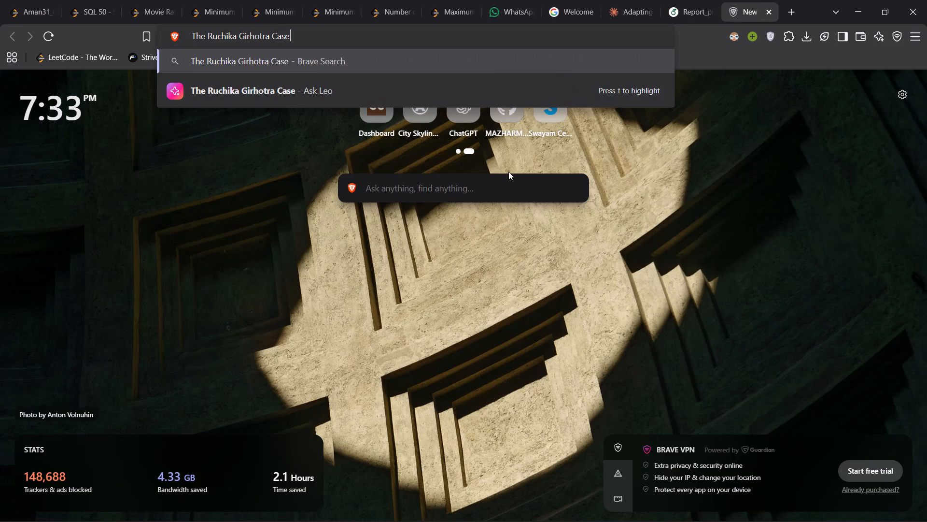
{"action": "key", "text": "space"}
{"action": "type", "text": "p"}
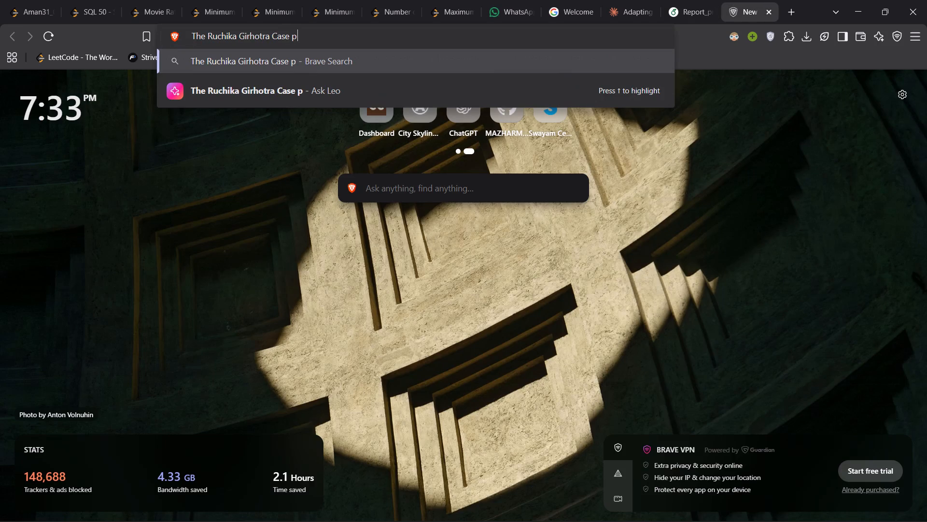
{"action": "type", "text": "aper cutout"}
{"action": "key", "text": "Return"}
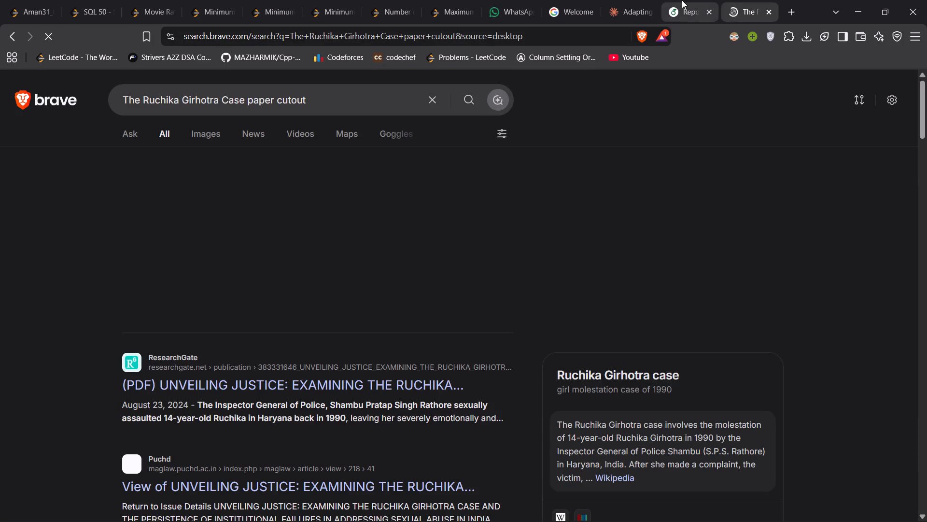
Browse the image results for a newspaper cutting of the case, and return to the general web results.
{"action": "left_click", "coordinate": [213, 130]}
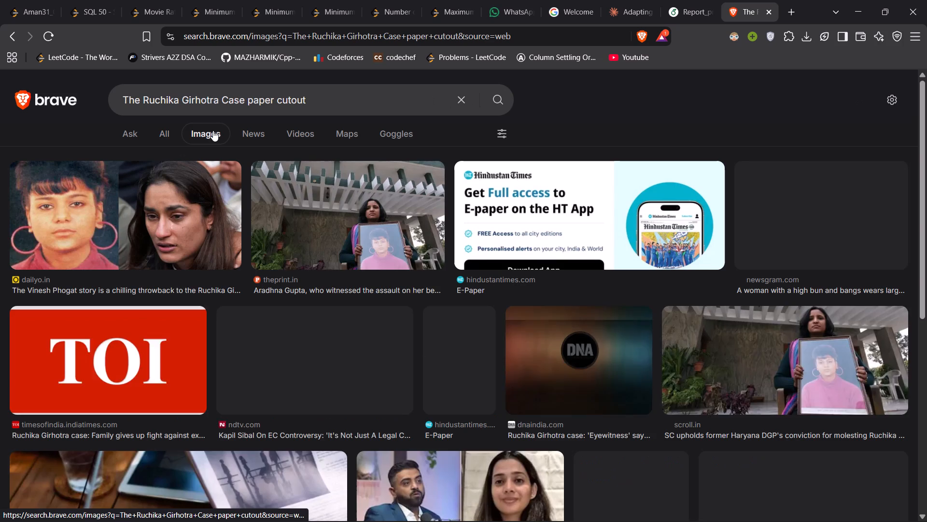
{"action": "scroll", "coordinate": [360, 285], "scroll_direction": "down", "scroll_amount": 2}
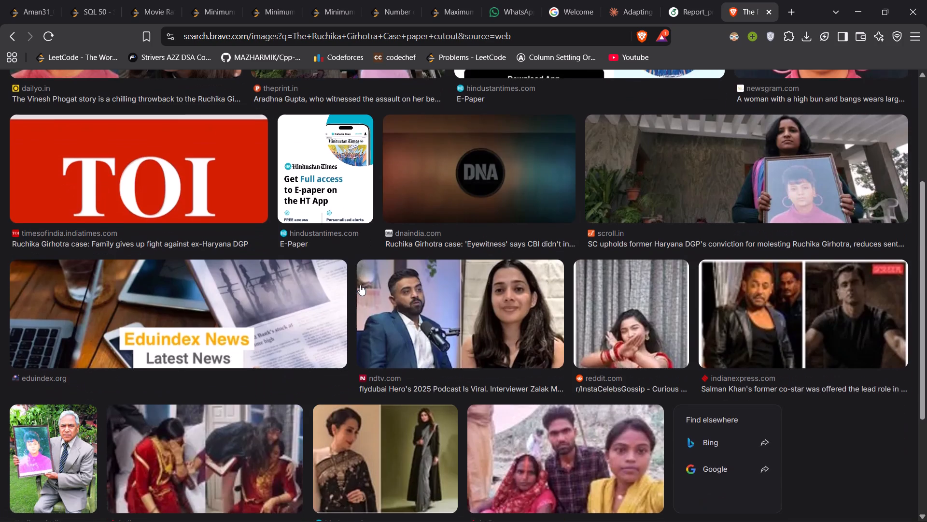
{"action": "scroll", "coordinate": [360, 285], "scroll_direction": "down", "scroll_amount": 1}
{"action": "scroll", "coordinate": [360, 285], "scroll_direction": "up", "scroll_amount": 3}
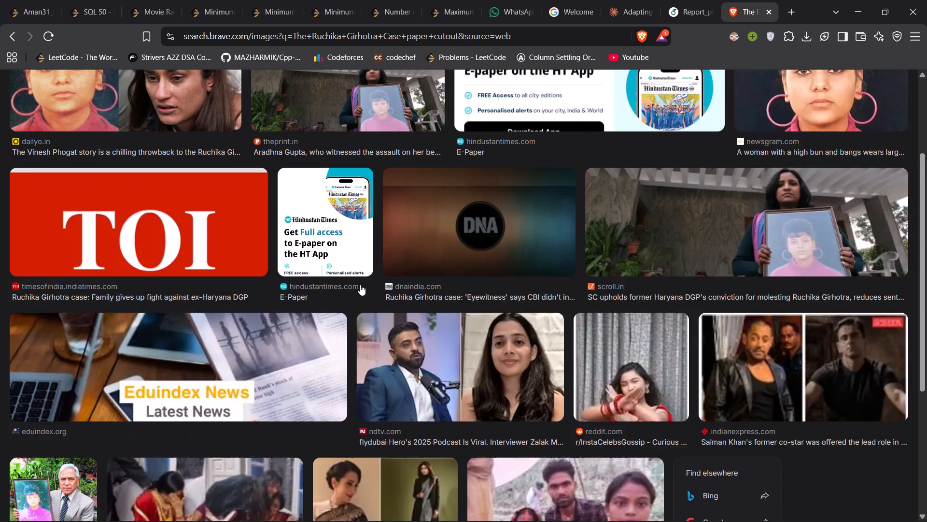
{"action": "scroll", "coordinate": [360, 285], "scroll_direction": "up", "scroll_amount": 1}
{"action": "scroll", "coordinate": [133, 179], "scroll_direction": "right", "scroll_amount": 7}
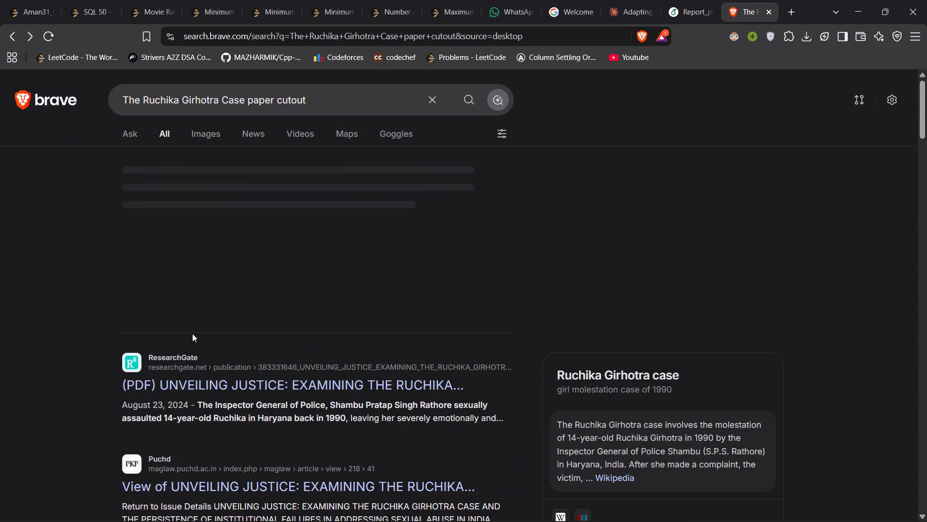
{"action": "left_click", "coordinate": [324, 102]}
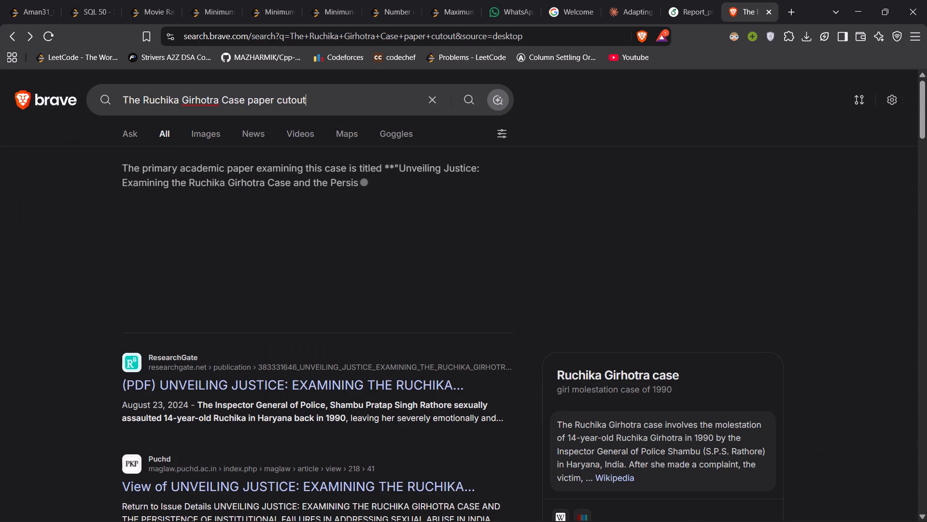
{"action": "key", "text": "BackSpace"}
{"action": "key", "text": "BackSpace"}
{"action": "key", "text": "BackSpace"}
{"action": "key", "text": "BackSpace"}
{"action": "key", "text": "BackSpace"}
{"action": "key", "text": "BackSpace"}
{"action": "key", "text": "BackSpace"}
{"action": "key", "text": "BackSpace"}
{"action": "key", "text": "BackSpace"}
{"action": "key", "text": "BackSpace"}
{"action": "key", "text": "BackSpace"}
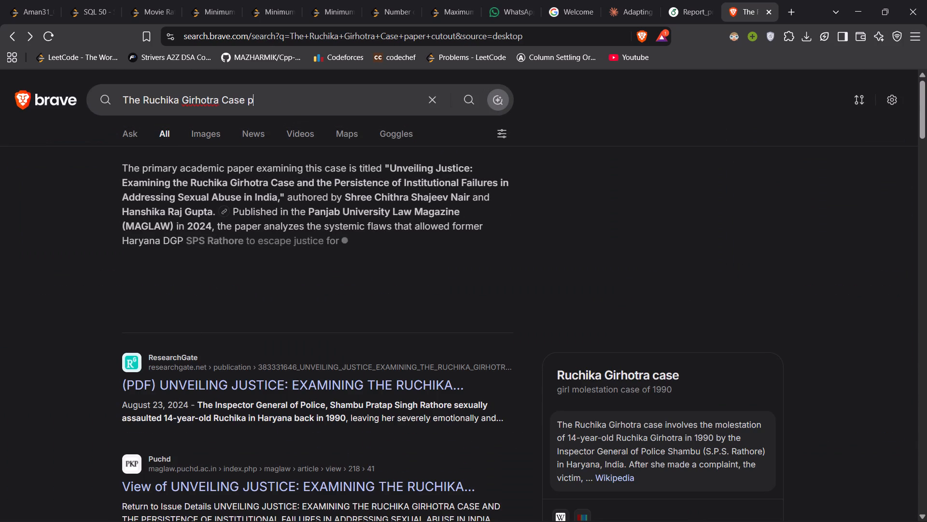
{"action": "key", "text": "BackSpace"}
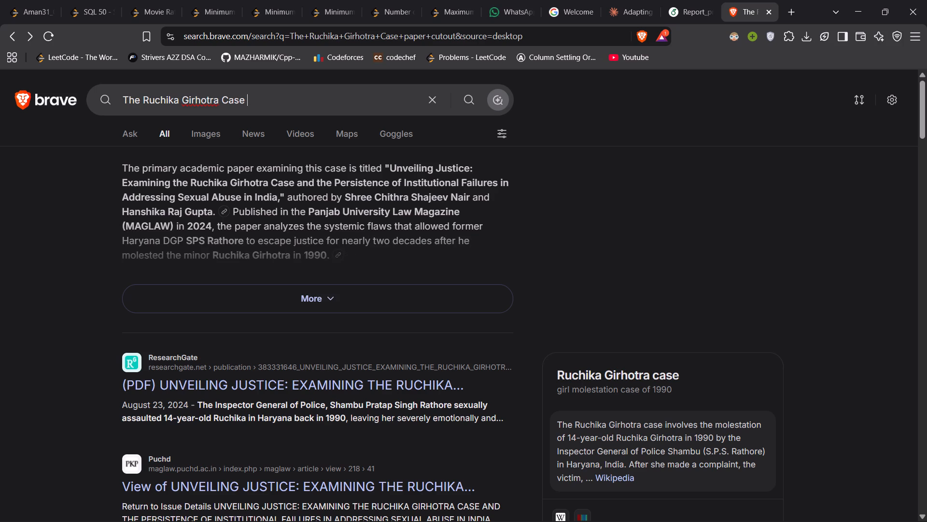
Open the Puchd article "Unveiling Justice" from the search results, look through its pages for a usable image, and return to the results.
{"action": "scroll", "coordinate": [412, 386], "scroll_direction": "down", "scroll_amount": 2}
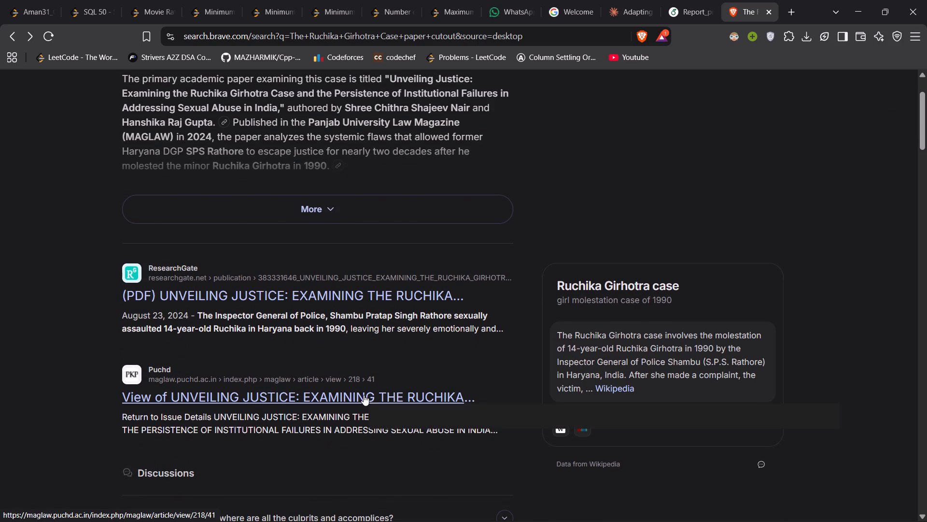
{"action": "left_click", "coordinate": [364, 395]}
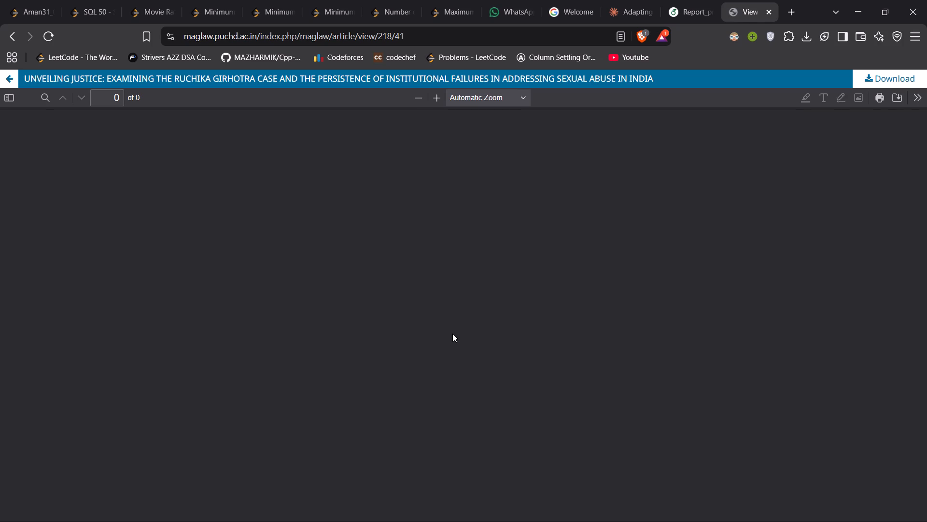
{"action": "scroll", "coordinate": [452, 333], "scroll_direction": "down", "scroll_amount": 2}
{"action": "scroll", "coordinate": [582, 332], "scroll_direction": "down", "scroll_amount": 4}
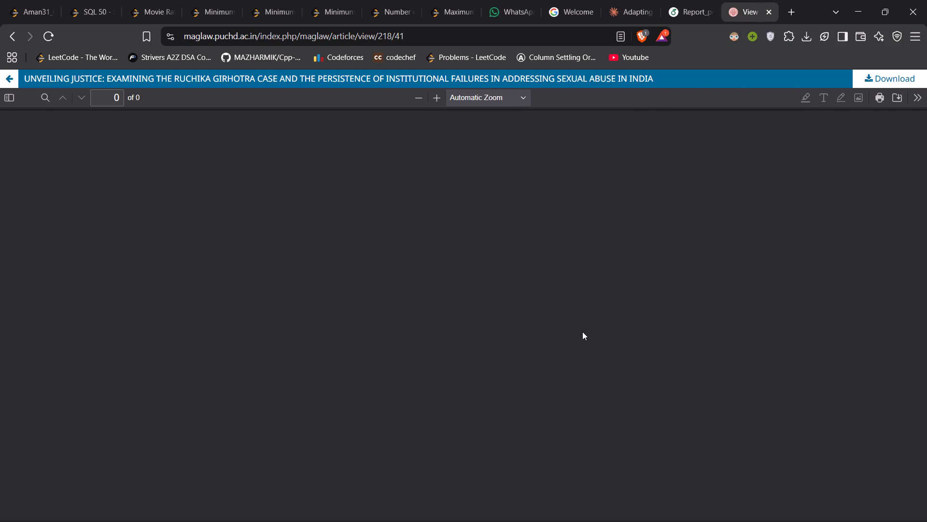
{"action": "scroll", "coordinate": [582, 332], "scroll_direction": "down", "scroll_amount": 3}
{"action": "left_click", "coordinate": [688, 0]}
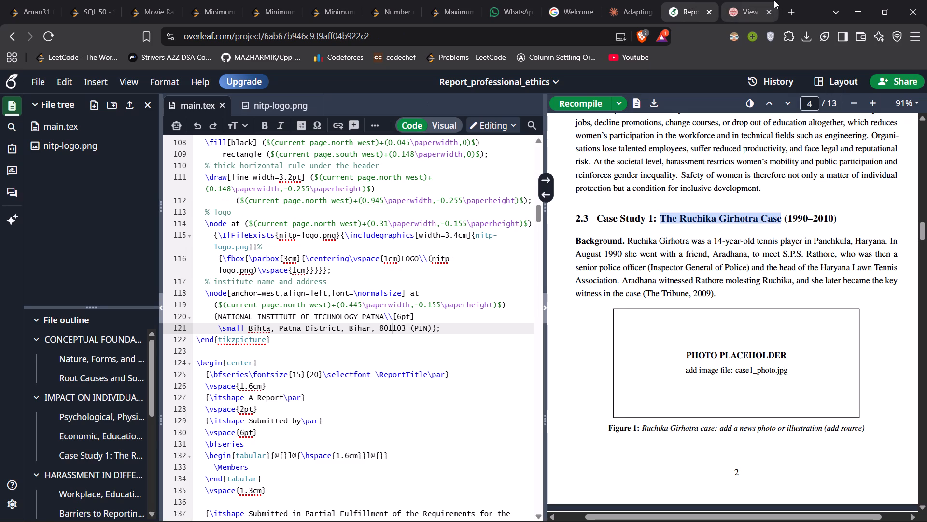
{"action": "left_click", "coordinate": [745, 0]}
{"action": "scroll", "coordinate": [469, 173], "scroll_direction": "down", "scroll_amount": 5}
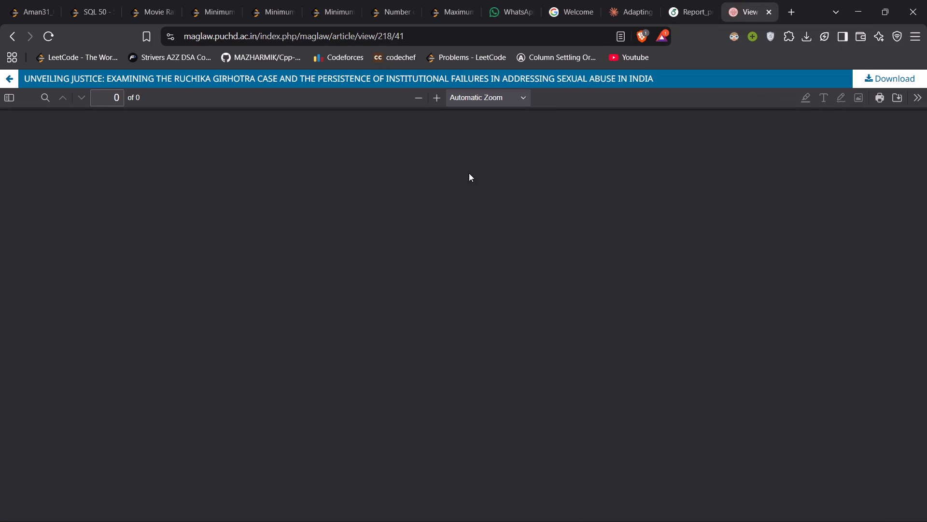
{"action": "scroll", "coordinate": [469, 173], "scroll_direction": "up", "scroll_amount": 3}
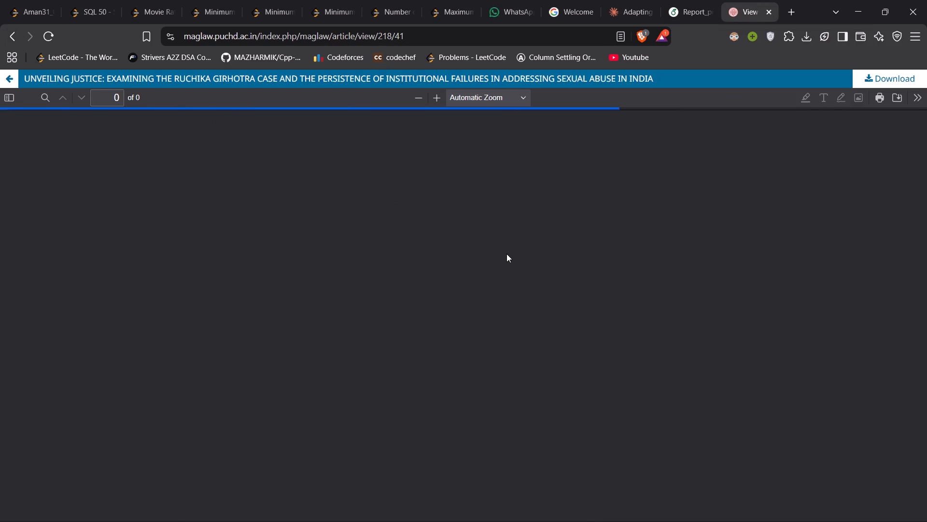
{"action": "scroll", "coordinate": [506, 254], "scroll_direction": "down", "scroll_amount": 7}
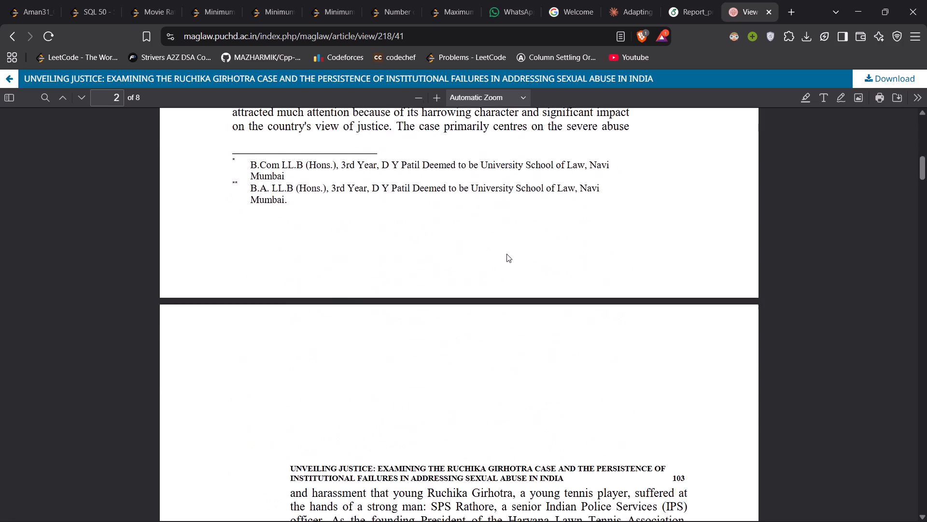
{"action": "scroll", "coordinate": [506, 254], "scroll_direction": "down", "scroll_amount": 8}
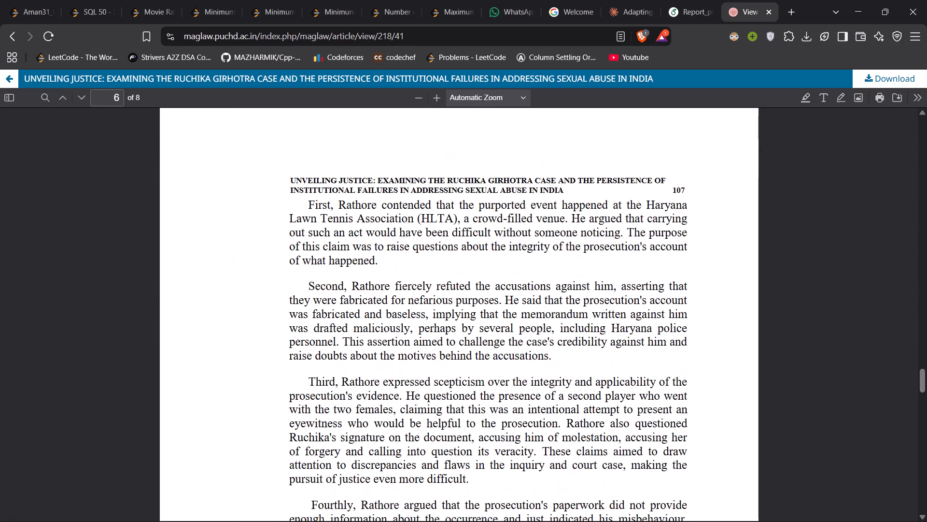
{"action": "scroll", "coordinate": [506, 254], "scroll_direction": "down", "scroll_amount": 1}
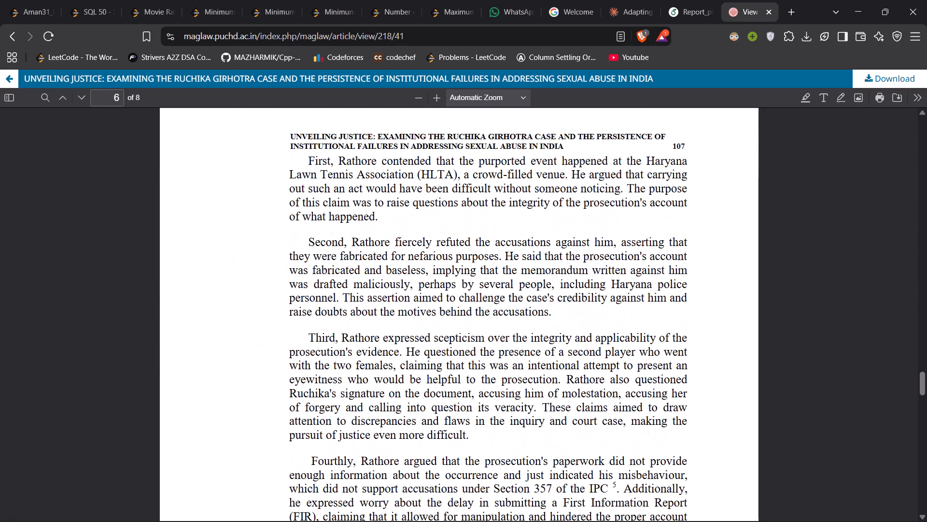
{"action": "scroll", "coordinate": [506, 254], "scroll_direction": "down", "scroll_amount": 3}
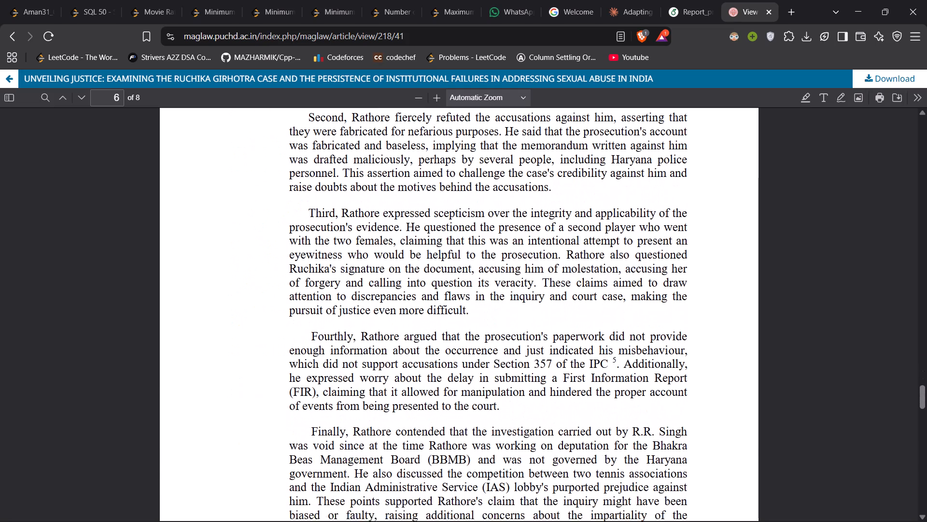
{"action": "scroll", "coordinate": [506, 254], "scroll_direction": "down", "scroll_amount": 8}
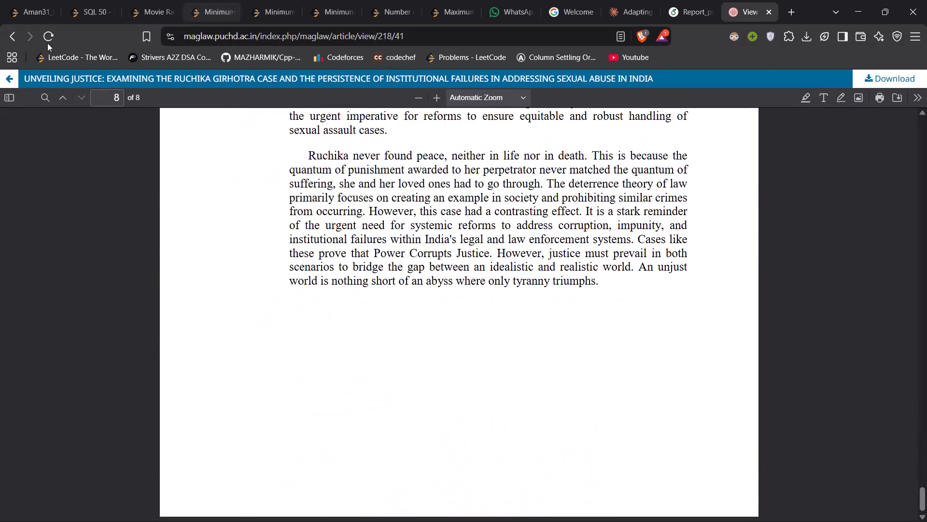
{"action": "left_click", "coordinate": [17, 35]}
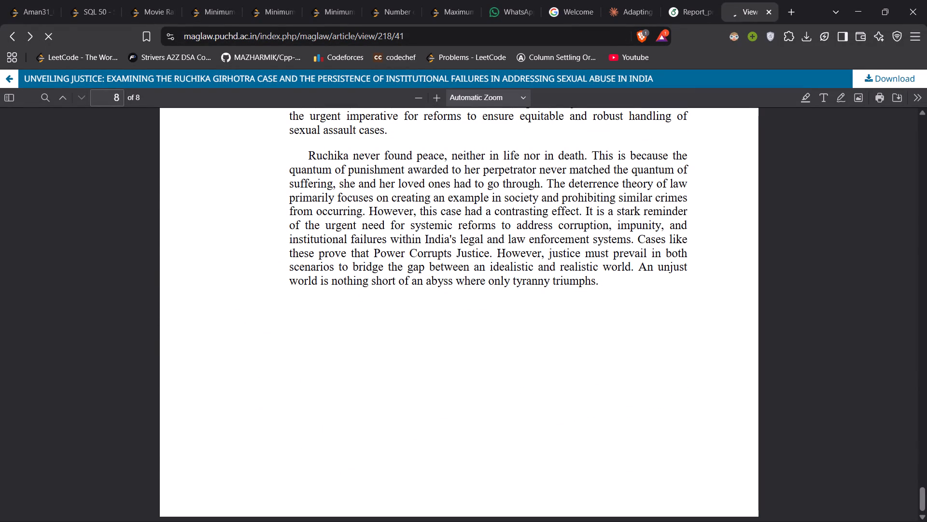
{"action": "left_click", "coordinate": [703, 0]}
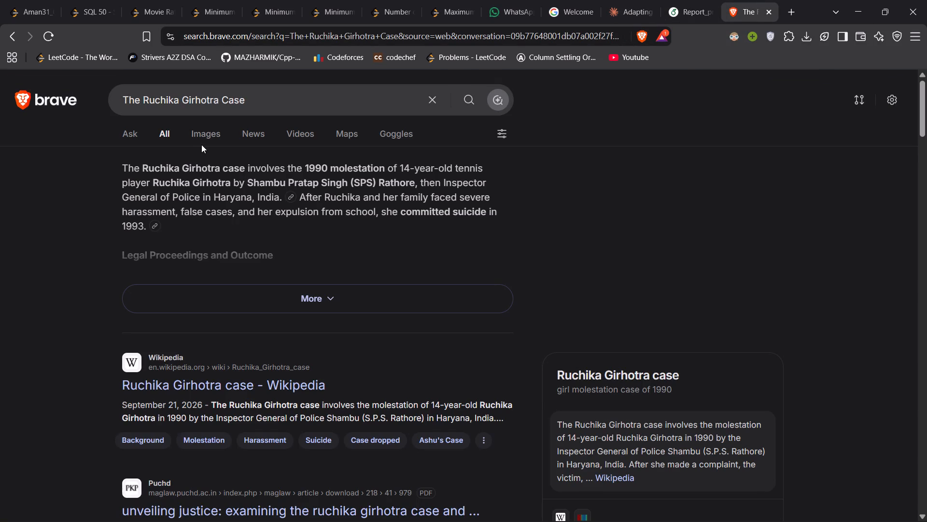
{"action": "left_click", "coordinate": [165, 397]}
{"action": "left_click", "coordinate": [169, 393]}
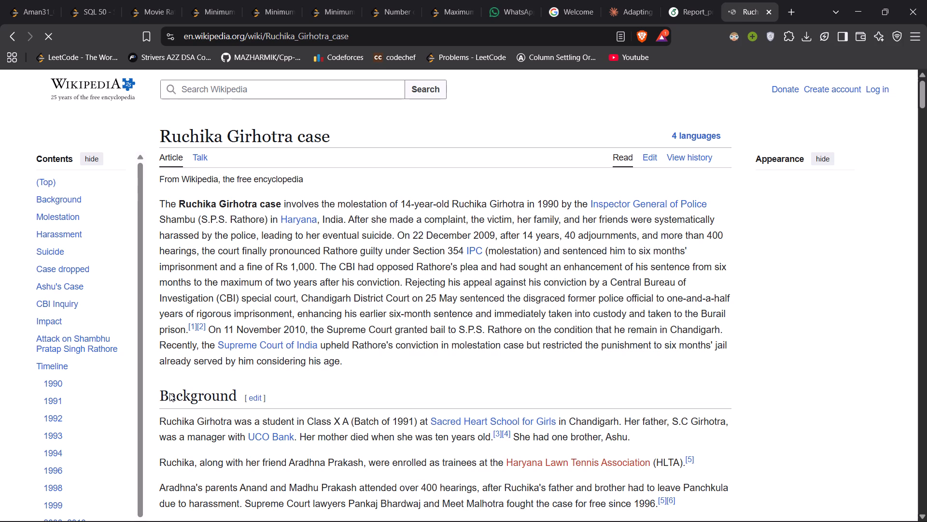
{"action": "scroll", "coordinate": [169, 393], "scroll_direction": "down", "scroll_amount": 13}
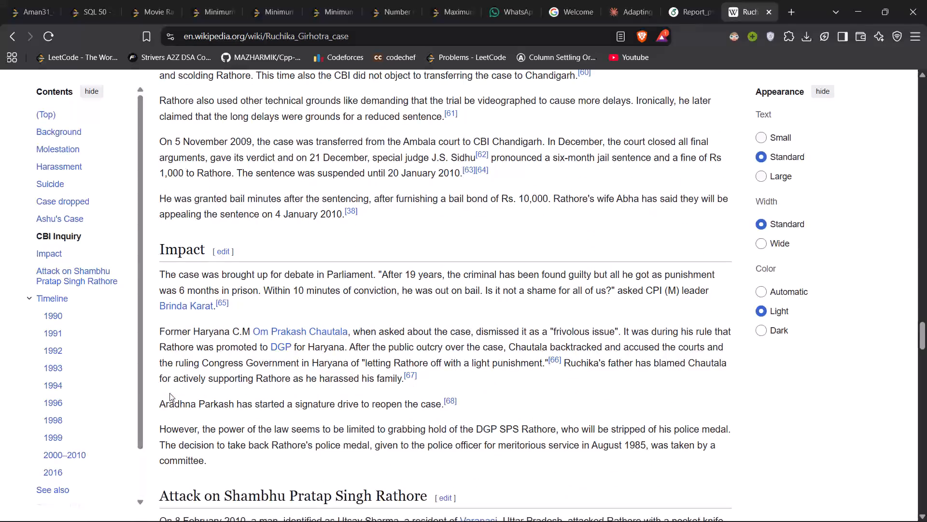
{"action": "scroll", "coordinate": [169, 393], "scroll_direction": "down", "scroll_amount": 11}
{"action": "scroll", "coordinate": [169, 393], "scroll_direction": "up", "scroll_amount": 4}
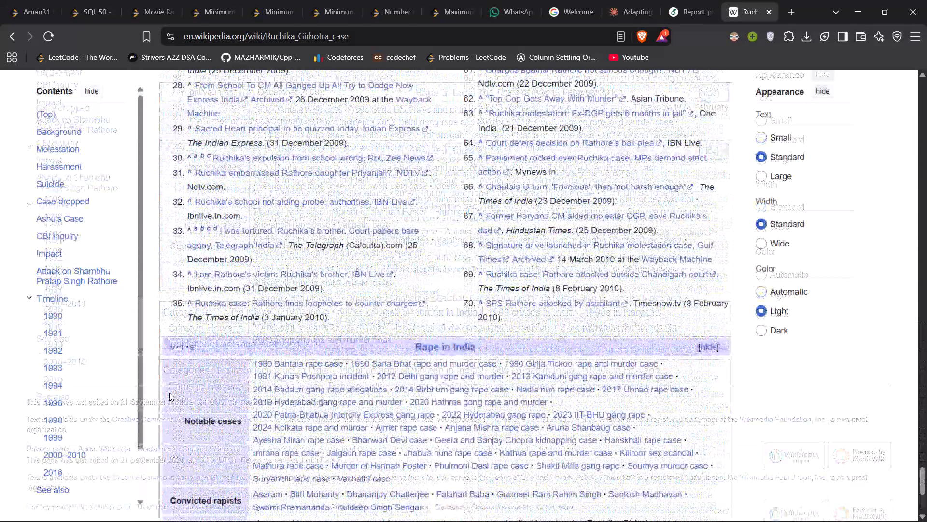
{"action": "scroll", "coordinate": [169, 393], "scroll_direction": "up", "scroll_amount": 20}
{"action": "scroll", "coordinate": [169, 393], "scroll_direction": "up", "scroll_amount": 14}
{"action": "scroll", "coordinate": [169, 393], "scroll_direction": "right", "scroll_amount": 10}
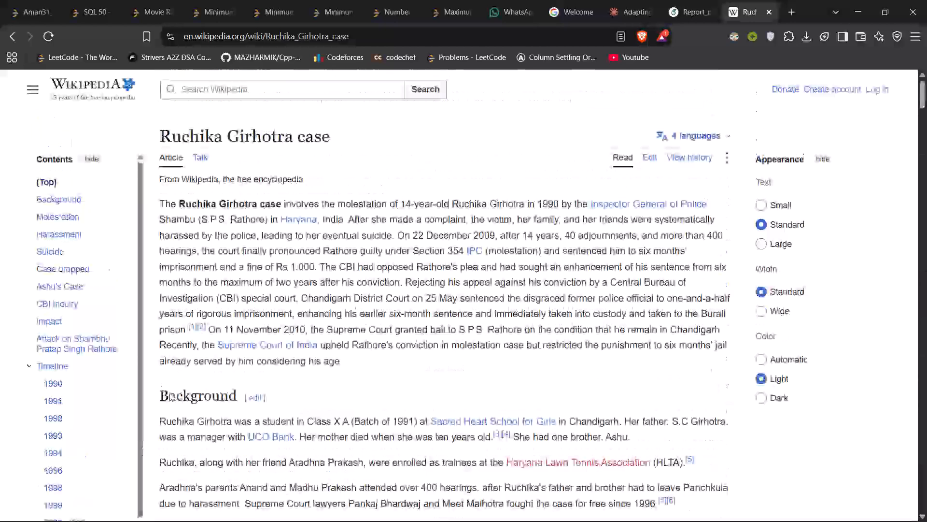
{"action": "left_click", "coordinate": [11, 26]}
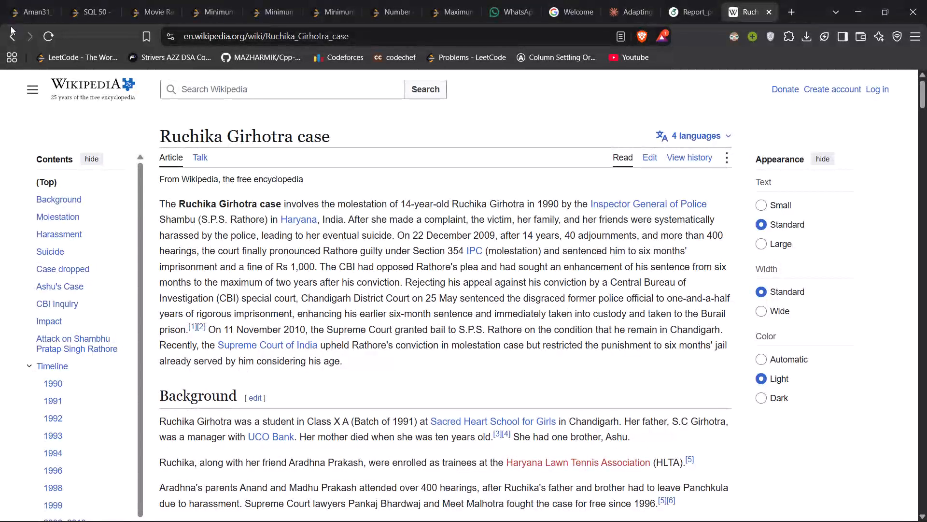
{"action": "left_click", "coordinate": [11, 41]}
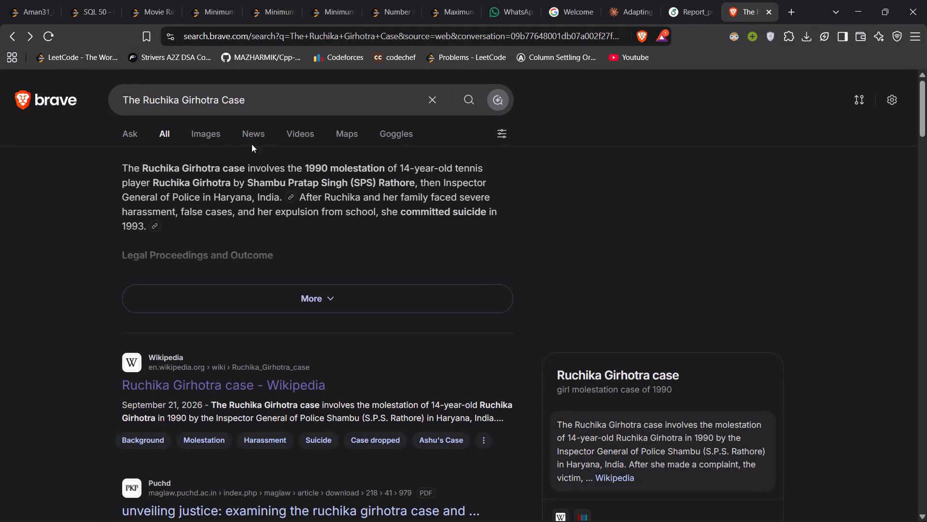
Show the image results for "The Ruchika Girhotra Case" and look through them for a usable news photo.
{"action": "left_click", "coordinate": [192, 133]}
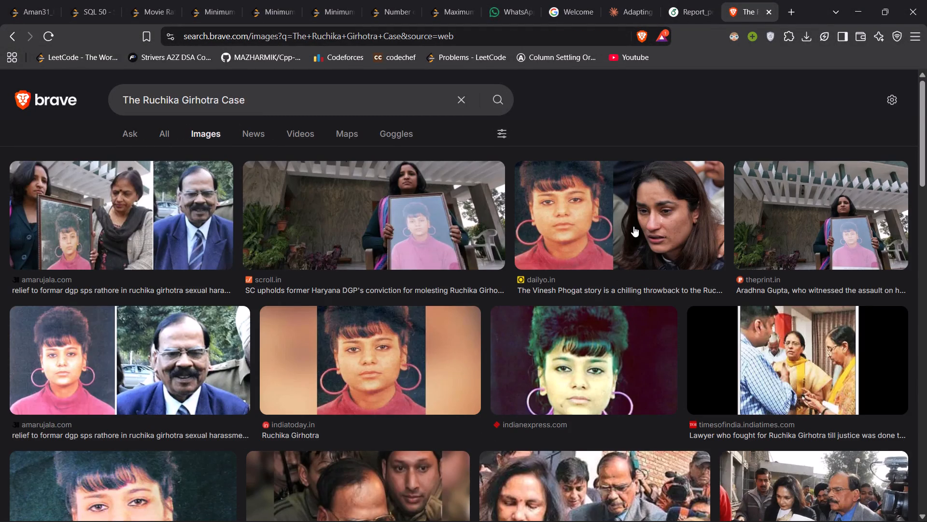
{"action": "scroll", "coordinate": [633, 226], "scroll_direction": "down", "scroll_amount": 5}
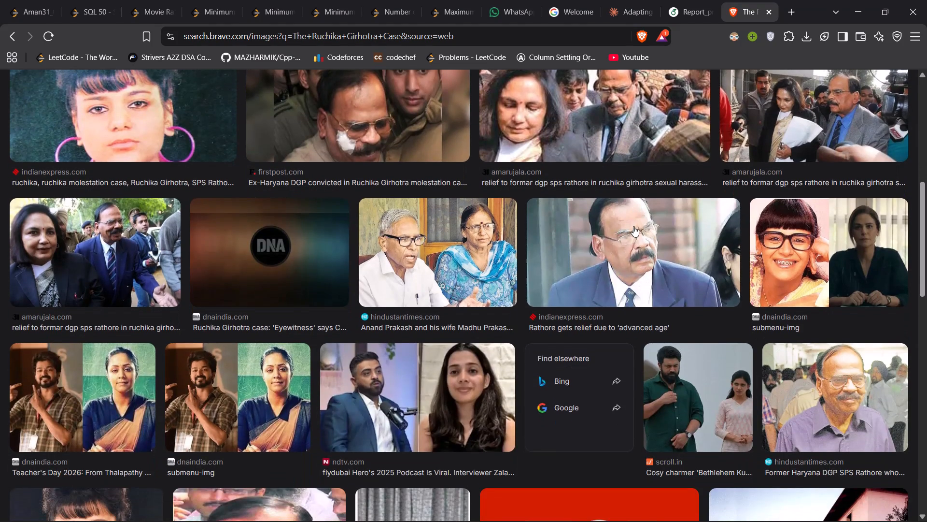
{"action": "scroll", "coordinate": [633, 226], "scroll_direction": "down", "scroll_amount": 2}
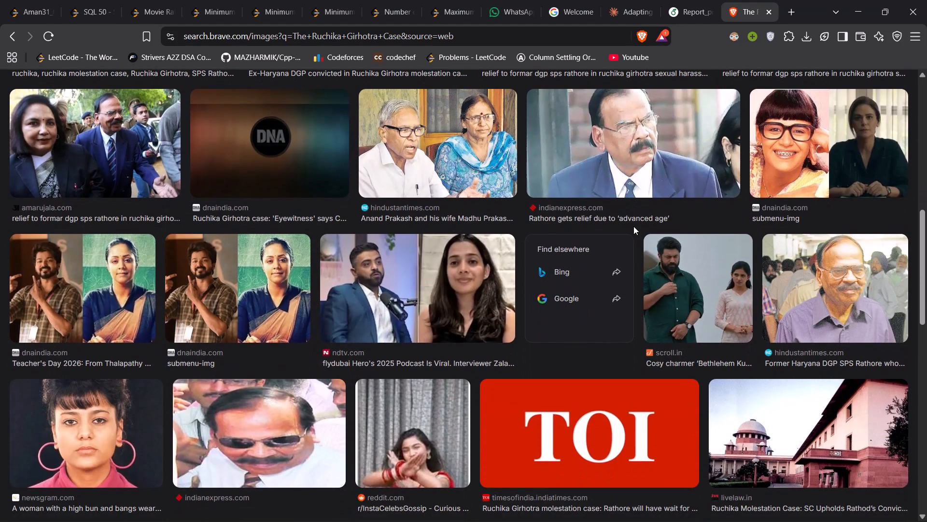
{"action": "scroll", "coordinate": [633, 226], "scroll_direction": "up", "scroll_amount": 7}
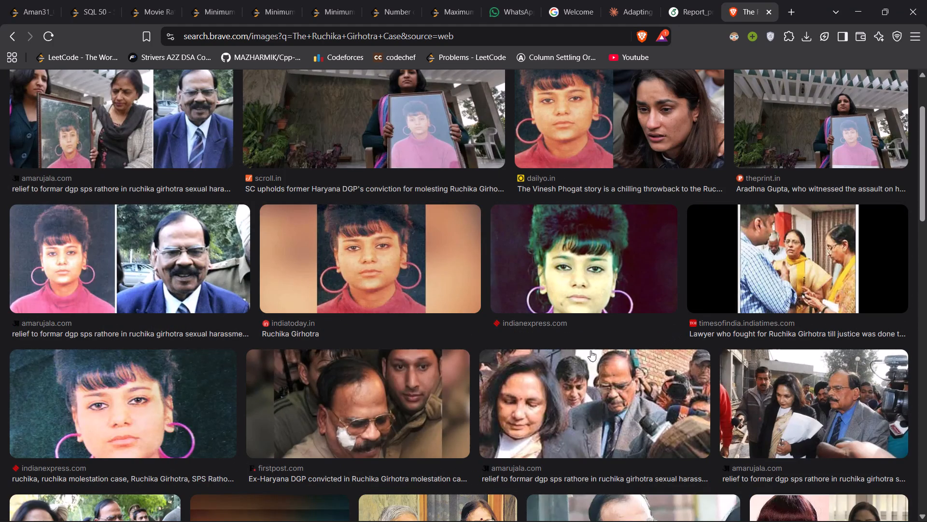
Copy "#MeToo movement in India" from the Figure 2 caption in the Overleaf report and run an image search for it in a new tab.
{"action": "left_click", "coordinate": [700, 0]}
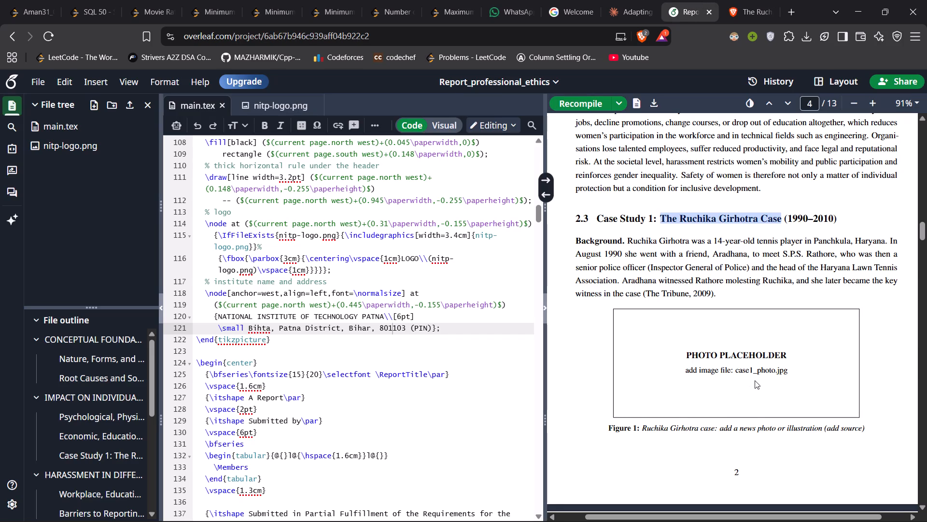
{"action": "scroll", "coordinate": [755, 380], "scroll_direction": "down", "scroll_amount": 7}
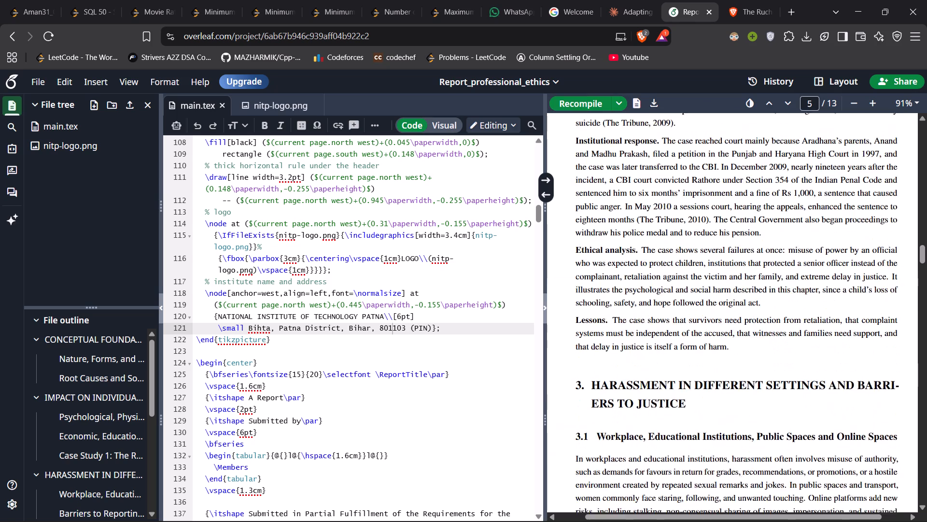
{"action": "scroll", "coordinate": [755, 380], "scroll_direction": "down", "scroll_amount": 3}
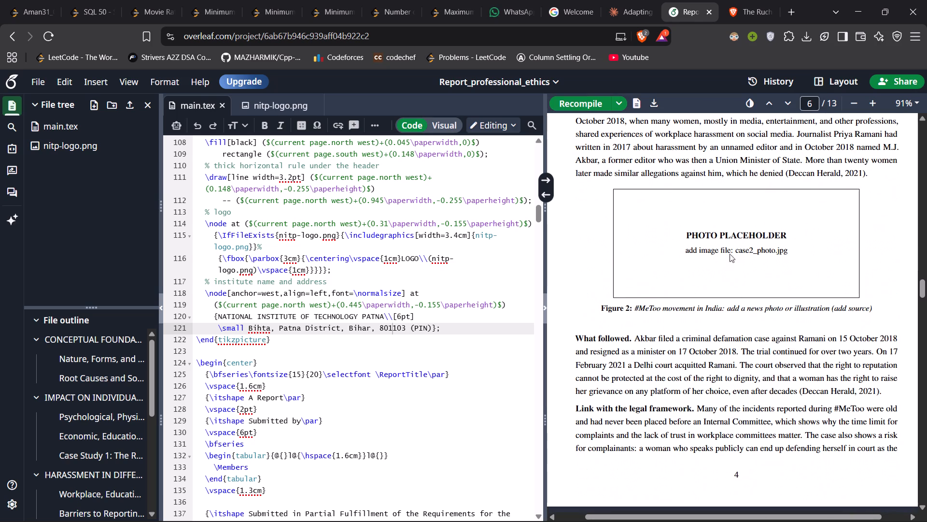
{"action": "left_click_drag", "start_coordinate": [633, 307], "coordinate": [722, 303]}
{"action": "key", "text": "ctrl+c"}
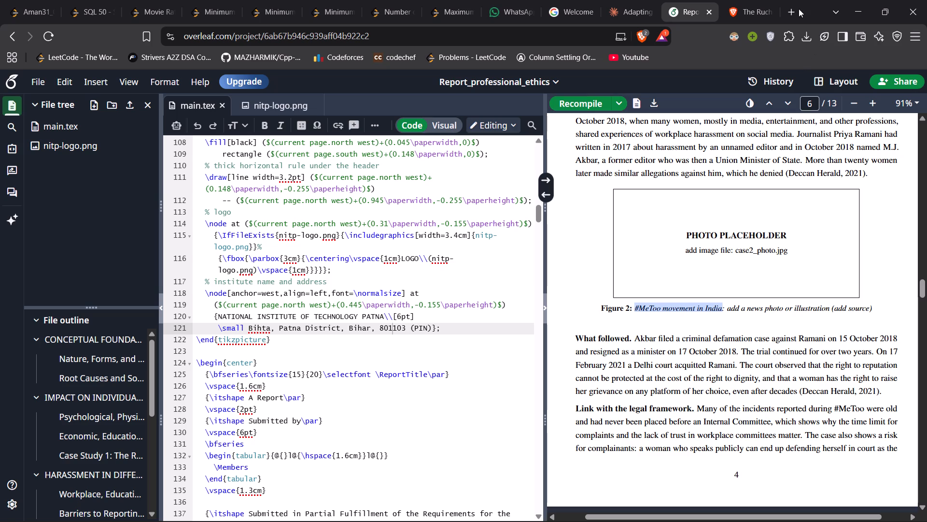
{"action": "left_click", "coordinate": [790, 10]}
{"action": "key", "text": "ctrl+v"}
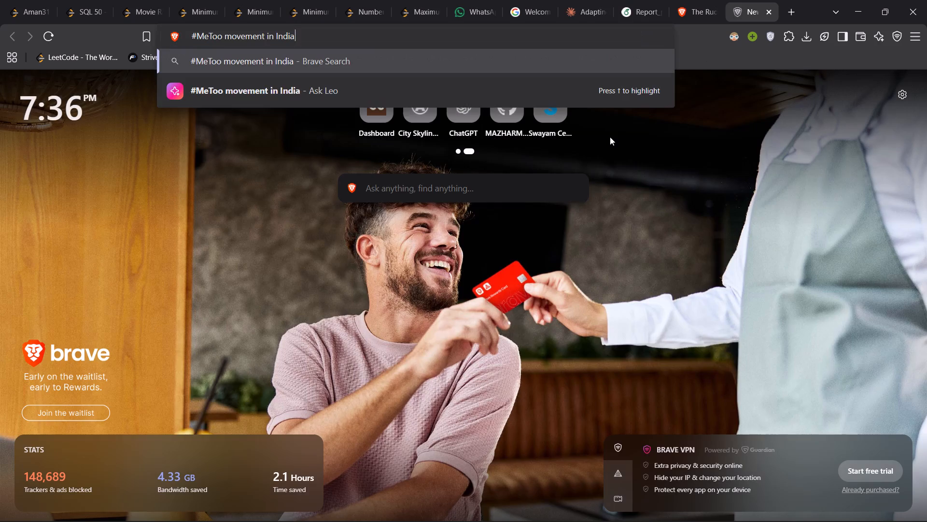
{"action": "key", "text": "Return"}
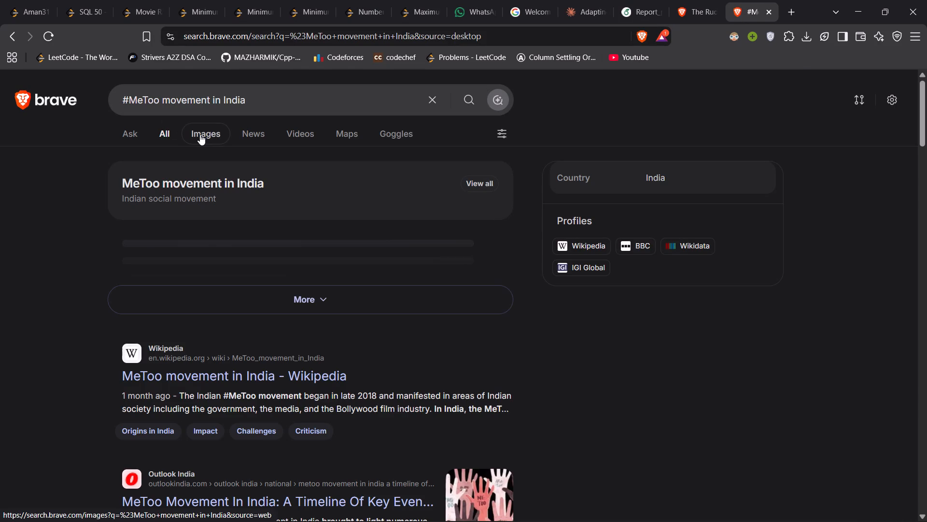
{"action": "left_click", "coordinate": [200, 134]}
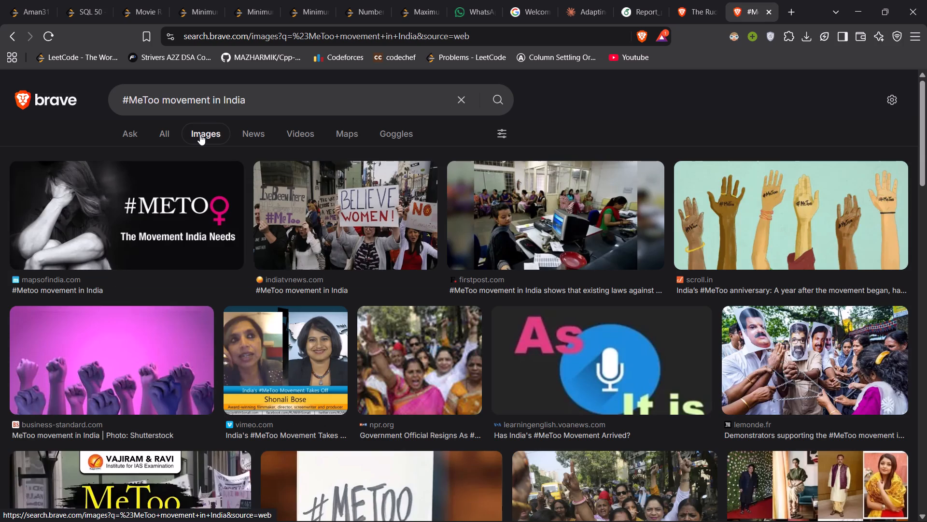
Look through the #MeToo movement image results for a photo suited to the Case Study 2 placeholder.
{"action": "scroll", "coordinate": [222, 314], "scroll_direction": "down", "scroll_amount": 3}
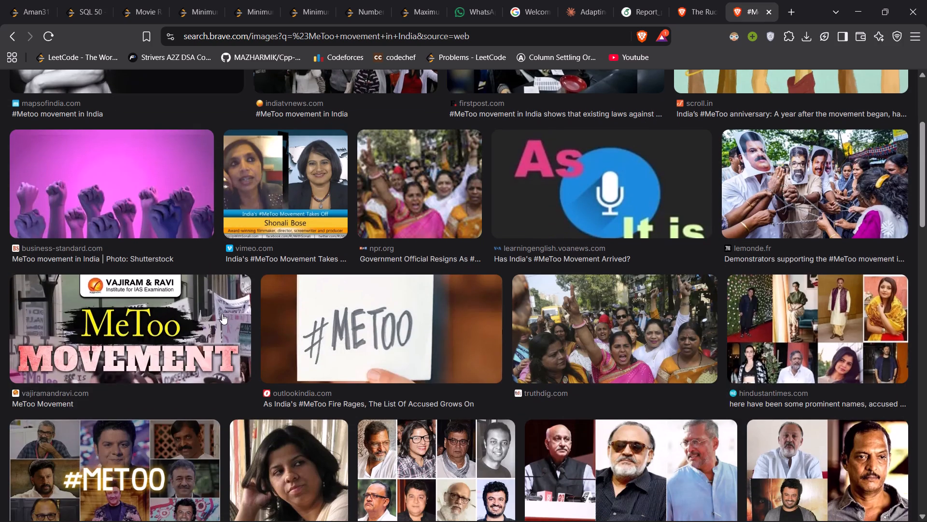
{"action": "scroll", "coordinate": [222, 314], "scroll_direction": "down", "scroll_amount": 5}
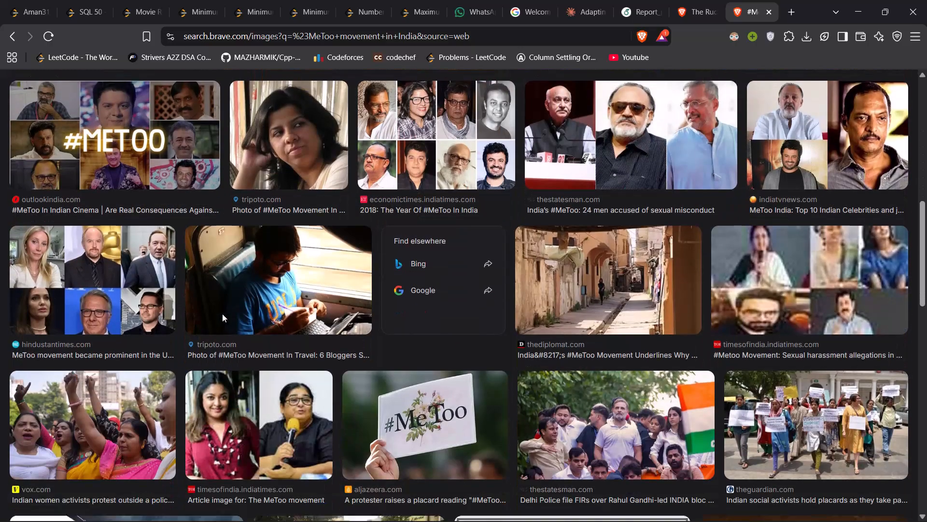
{"action": "scroll", "coordinate": [222, 314], "scroll_direction": "down", "scroll_amount": 1}
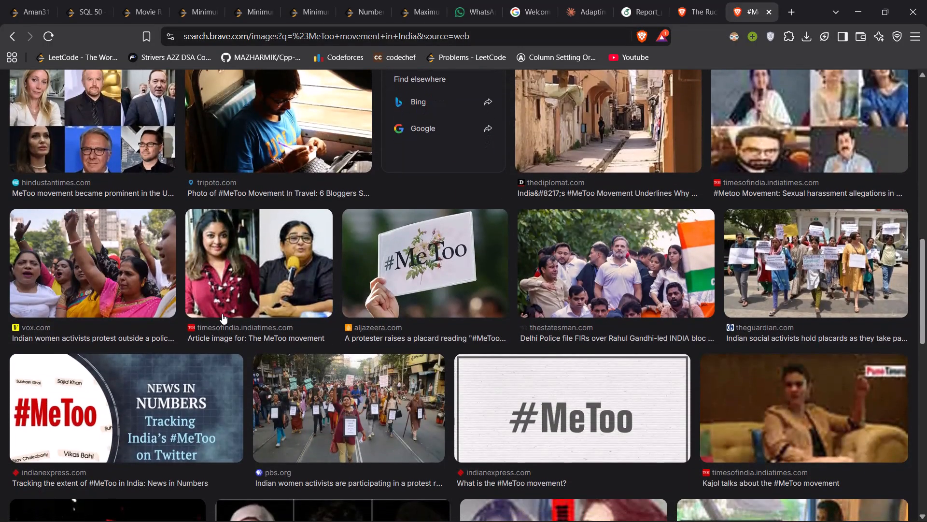
{"action": "scroll", "coordinate": [222, 314], "scroll_direction": "down", "scroll_amount": 5}
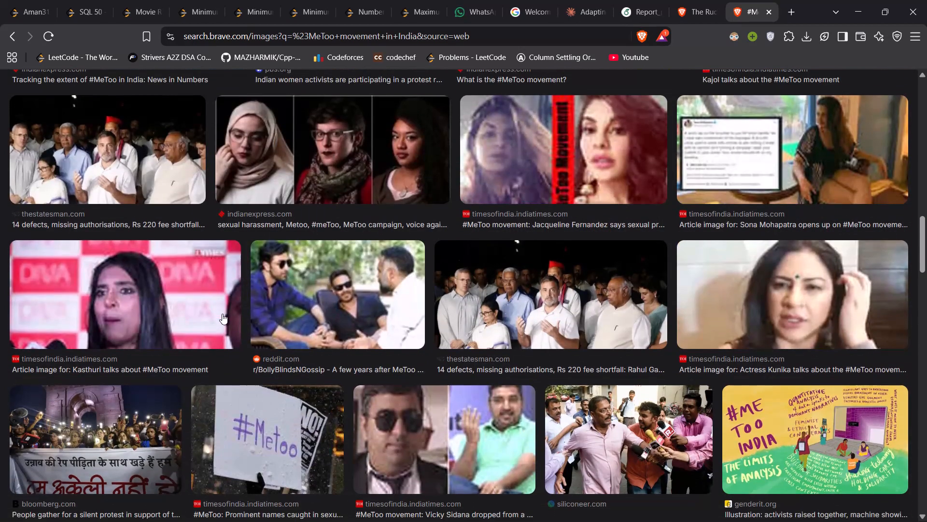
{"action": "scroll", "coordinate": [222, 314], "scroll_direction": "down", "scroll_amount": 4}
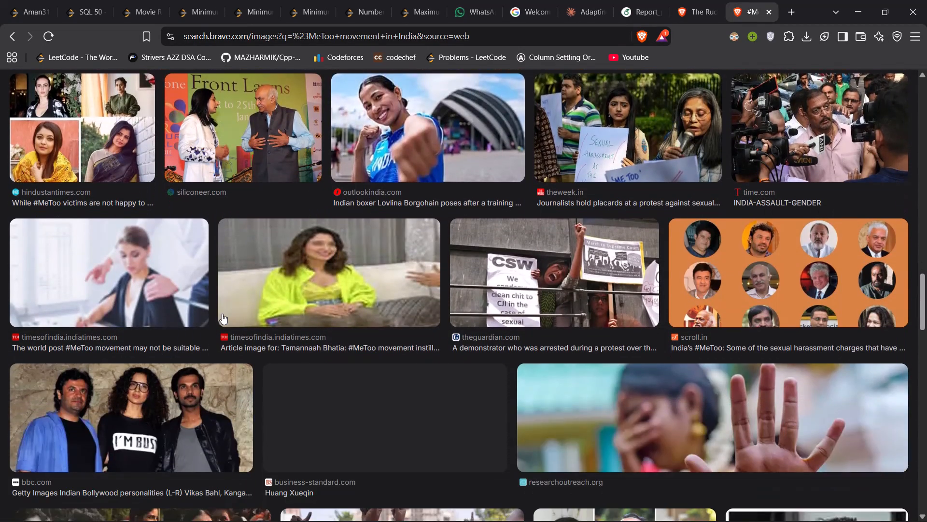
{"action": "scroll", "coordinate": [222, 314], "scroll_direction": "down", "scroll_amount": 3}
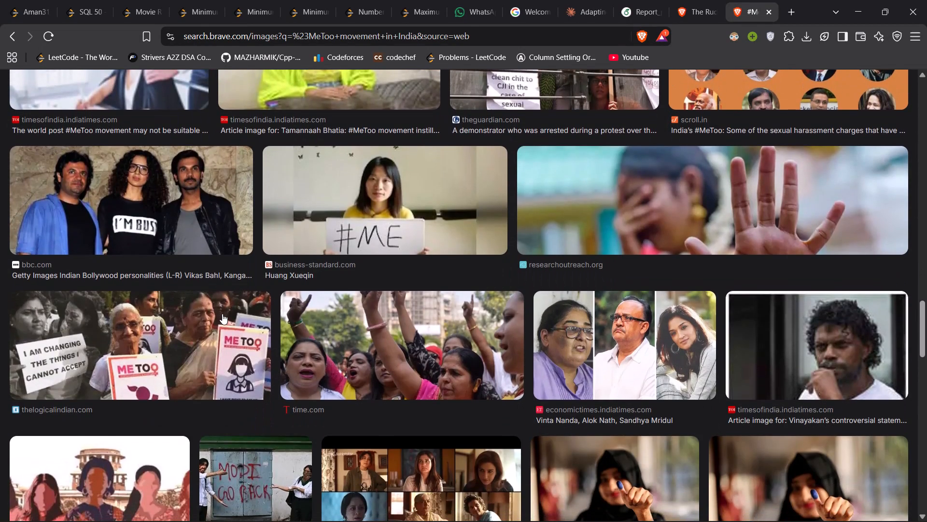
{"action": "left_click", "coordinate": [626, 0]}
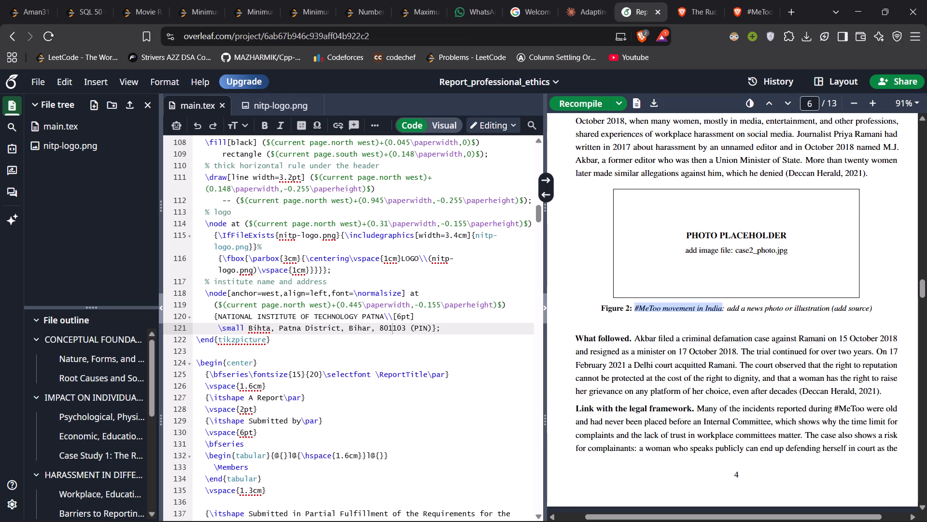
{"action": "scroll", "coordinate": [728, 319], "scroll_direction": "up", "scroll_amount": 3}
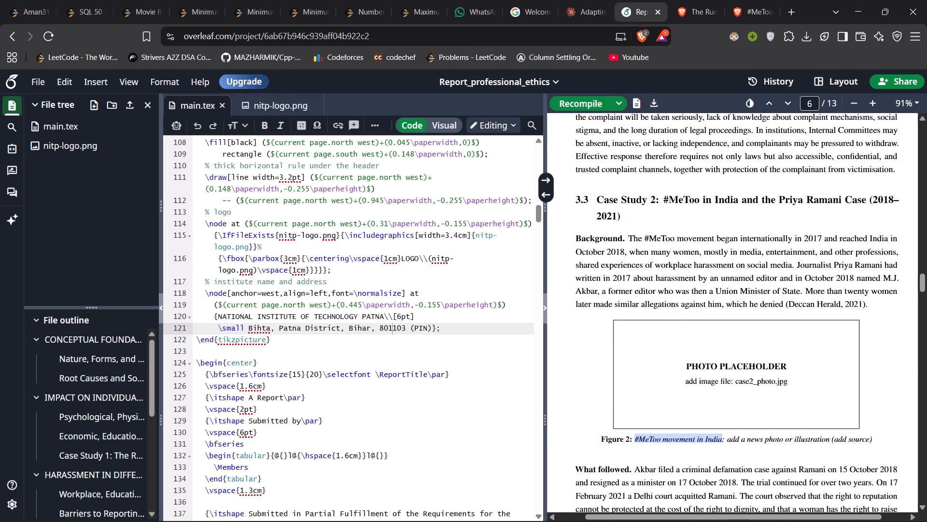
{"action": "left_click", "coordinate": [662, 199]}
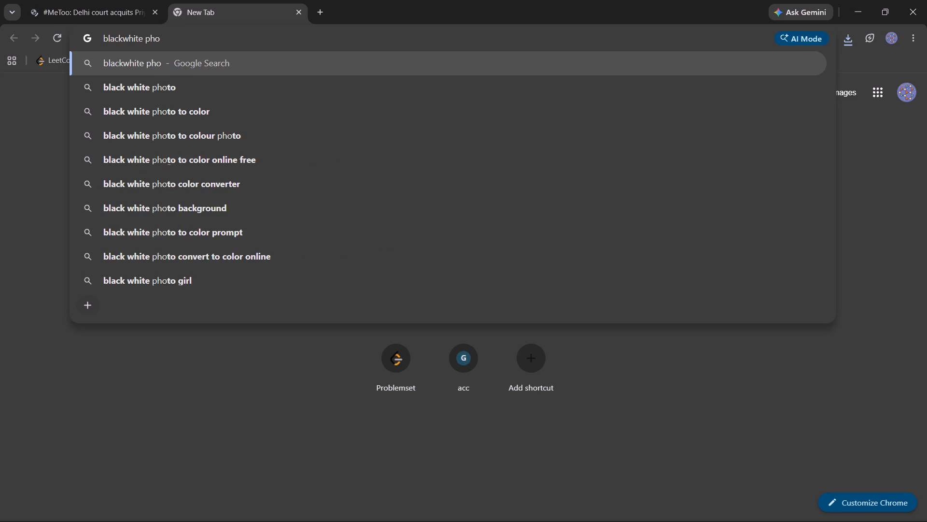
{"action": "key", "text": "Down"}
{"action": "key", "text": "Return"}
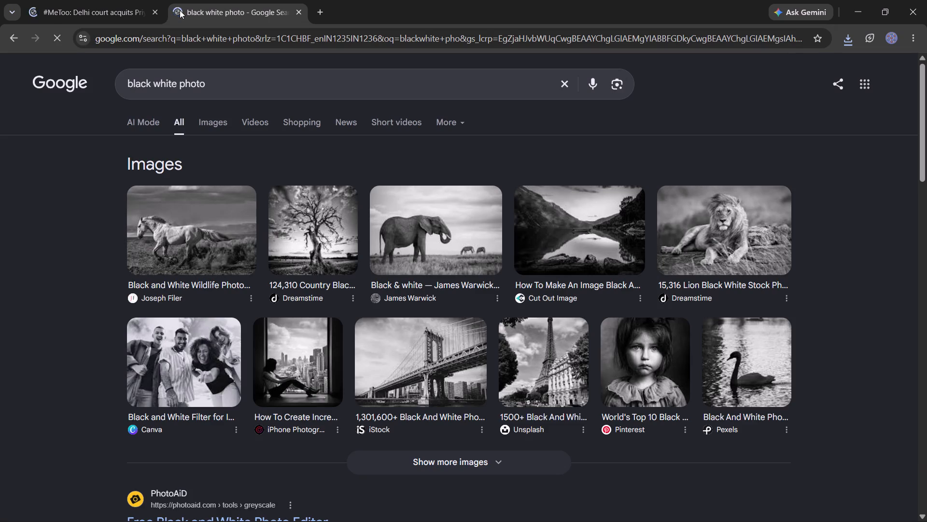
{"action": "scroll", "coordinate": [229, 188], "scroll_direction": "down", "scroll_amount": 3}
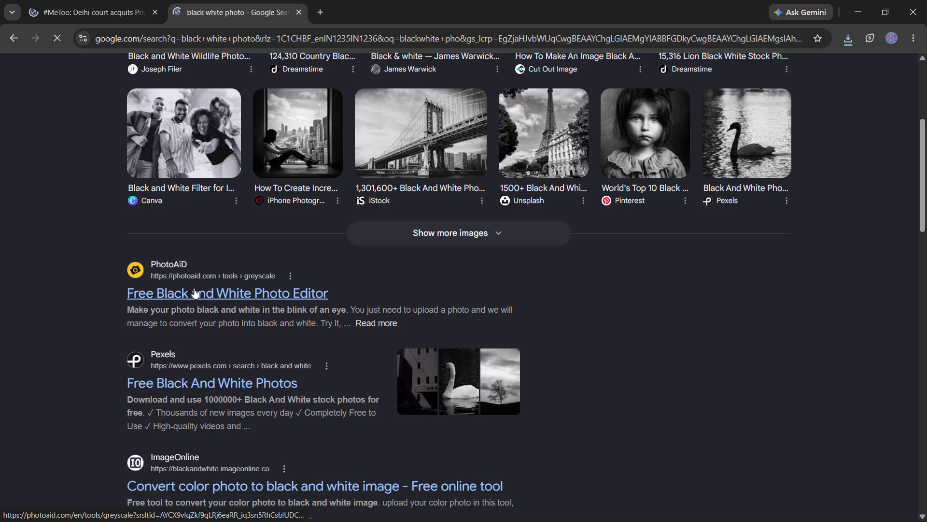
{"action": "scroll", "coordinate": [193, 290], "scroll_direction": "up", "scroll_amount": 3}
{"action": "scroll", "coordinate": [216, 180], "scroll_direction": "down", "scroll_amount": 3}
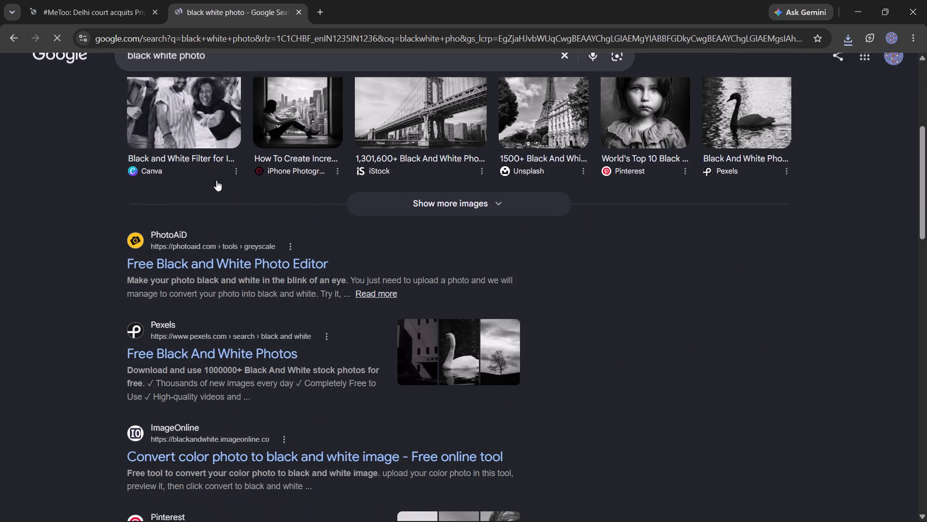
{"action": "scroll", "coordinate": [216, 180], "scroll_direction": "down", "scroll_amount": 1}
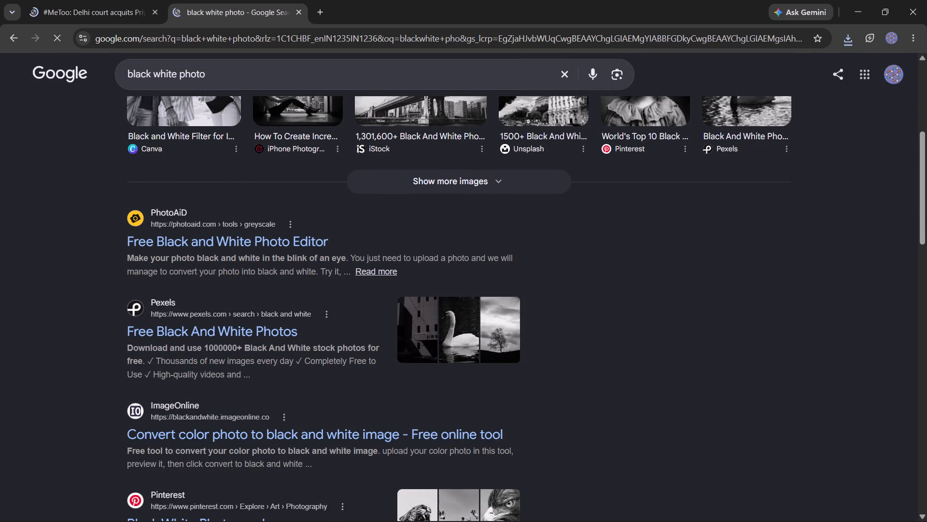
{"action": "left_click", "coordinate": [257, 435]}
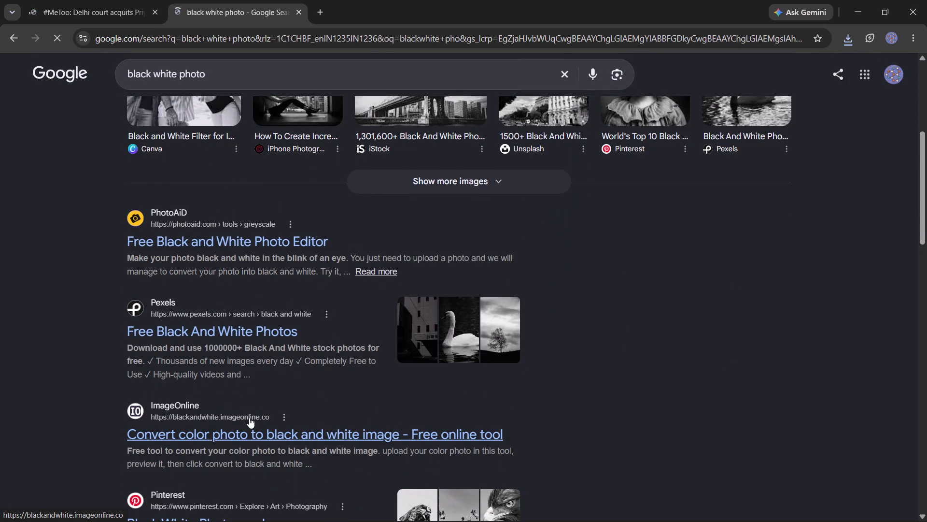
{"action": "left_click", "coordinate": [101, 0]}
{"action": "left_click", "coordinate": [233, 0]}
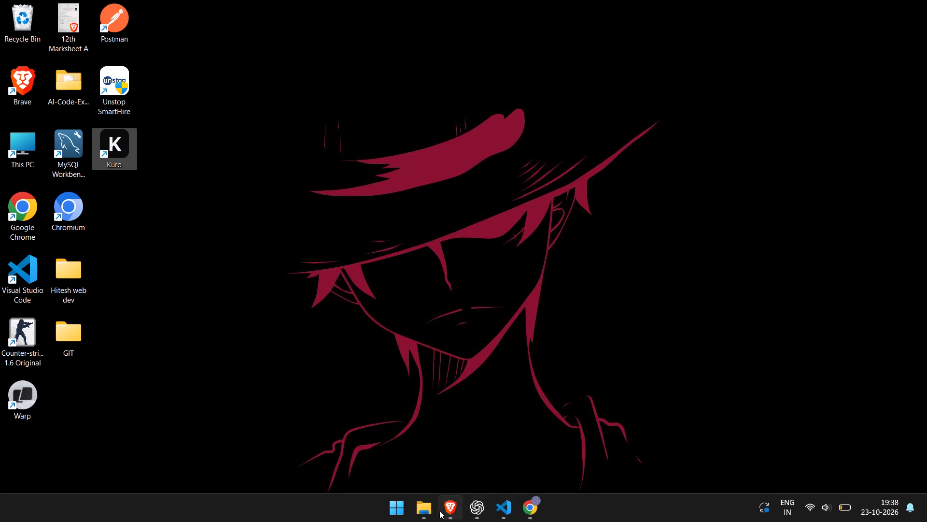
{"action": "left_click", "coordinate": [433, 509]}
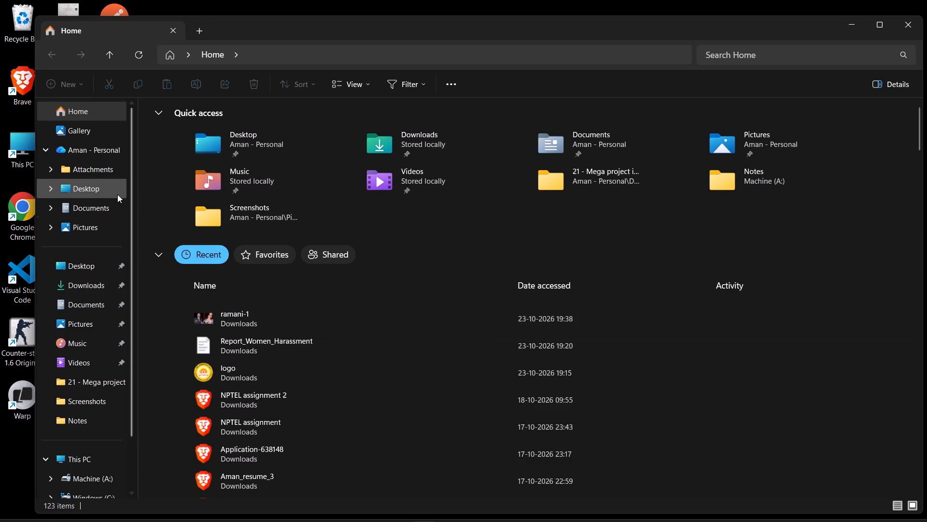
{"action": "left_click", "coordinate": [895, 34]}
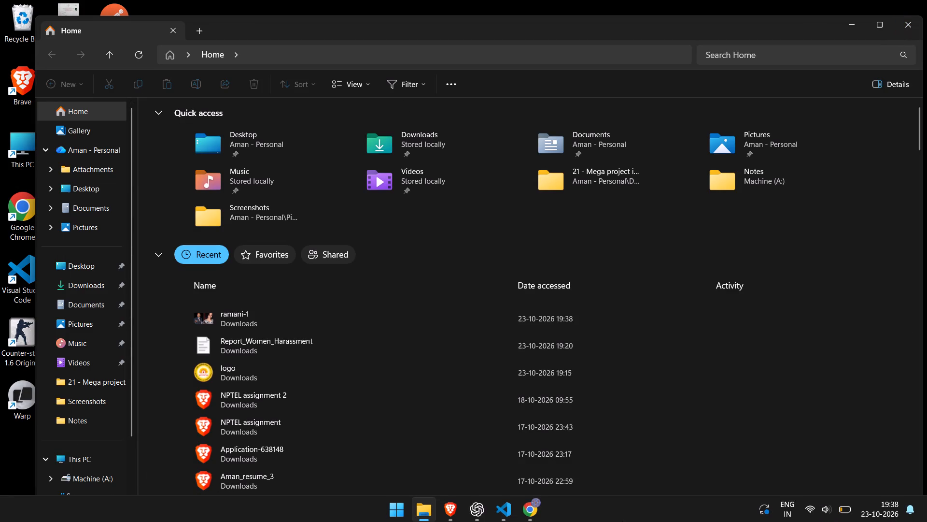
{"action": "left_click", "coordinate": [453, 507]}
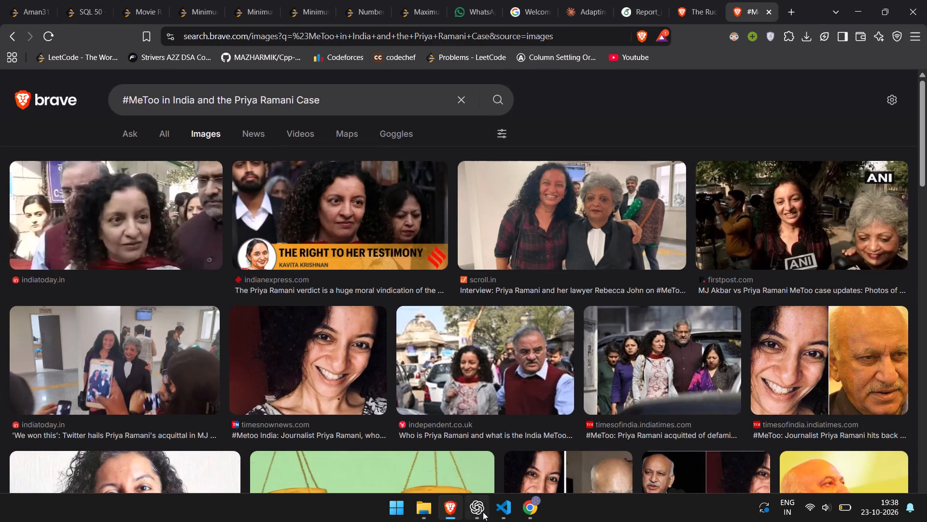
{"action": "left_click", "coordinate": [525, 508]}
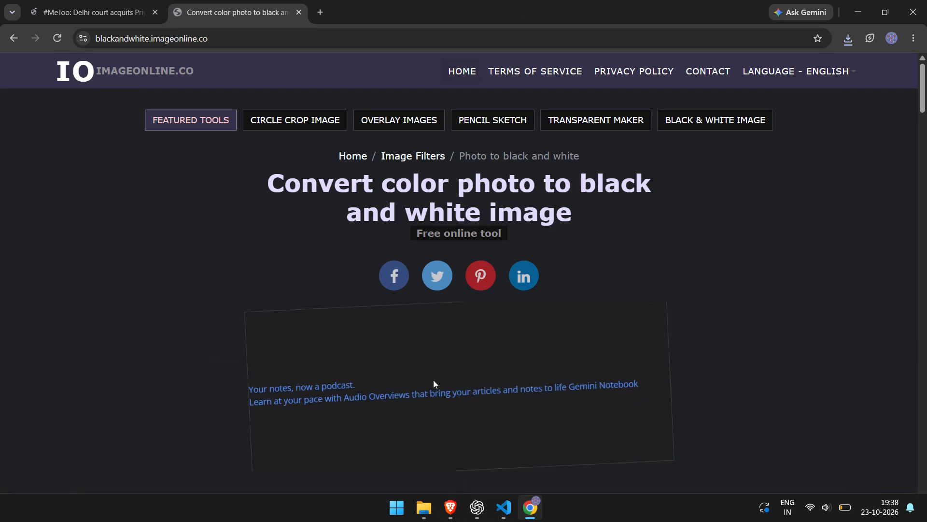
Convert the ramani-1 image from Downloads to black and white and download the converted image.
{"action": "scroll", "coordinate": [338, 292], "scroll_direction": "down", "scroll_amount": 7}
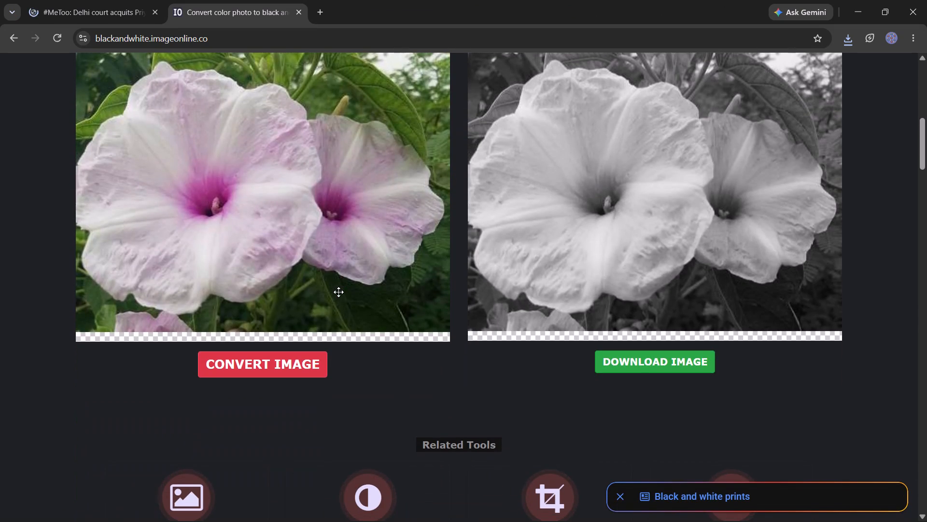
{"action": "scroll", "coordinate": [338, 292], "scroll_direction": "down", "scroll_amount": 1}
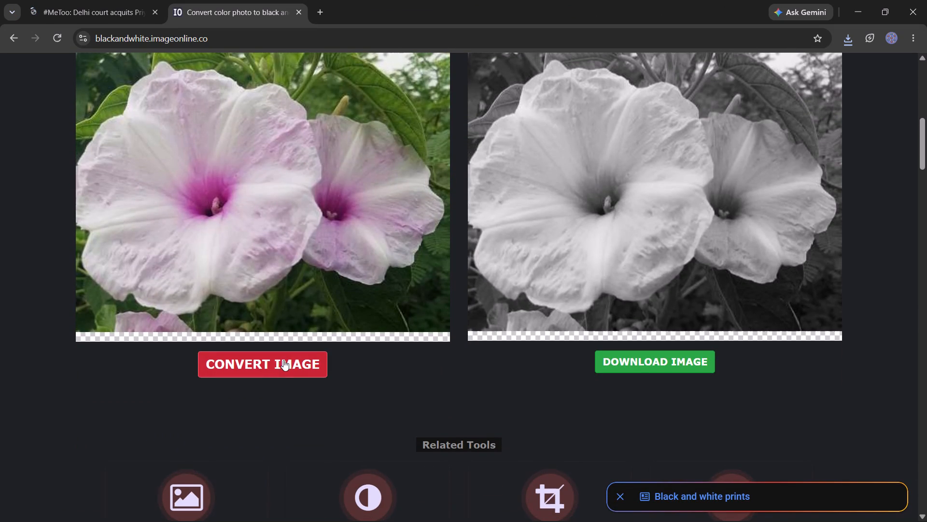
{"action": "left_click", "coordinate": [283, 360]}
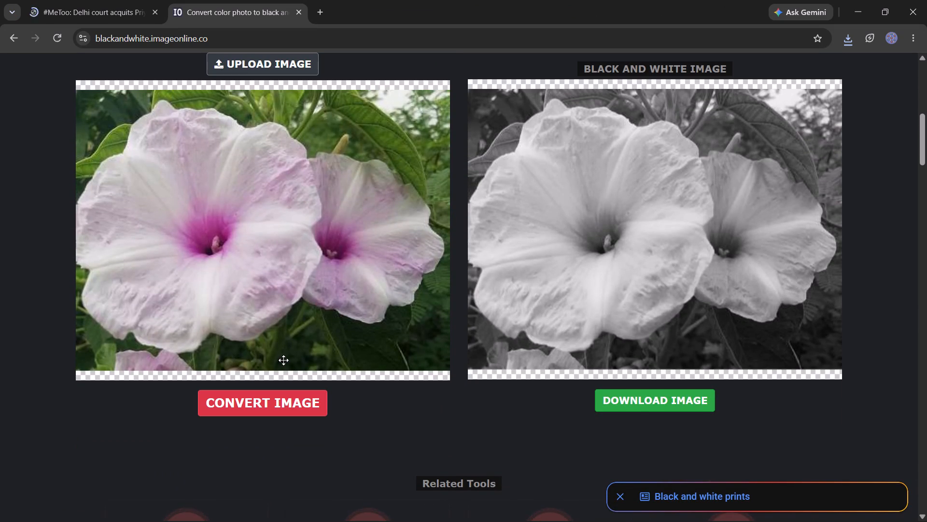
{"action": "scroll", "coordinate": [283, 360], "scroll_direction": "up", "scroll_amount": 1}
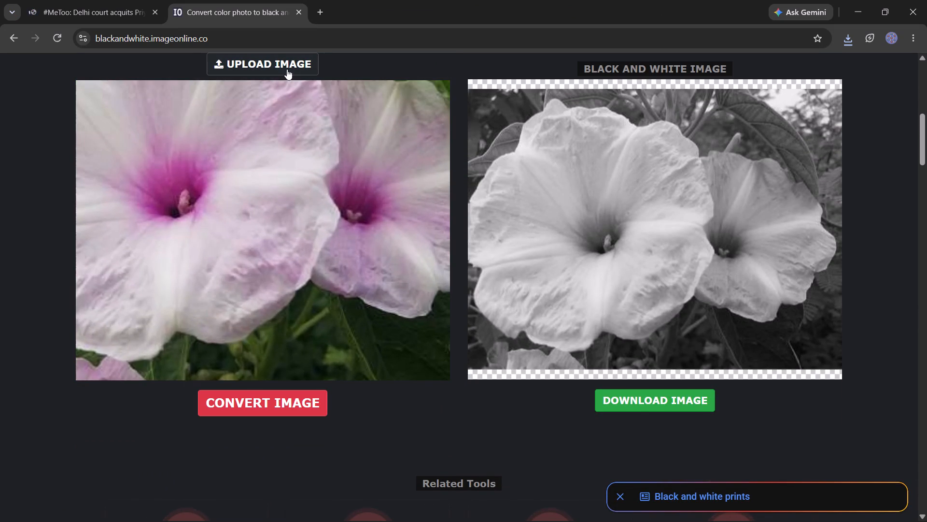
{"action": "left_click", "coordinate": [287, 69]}
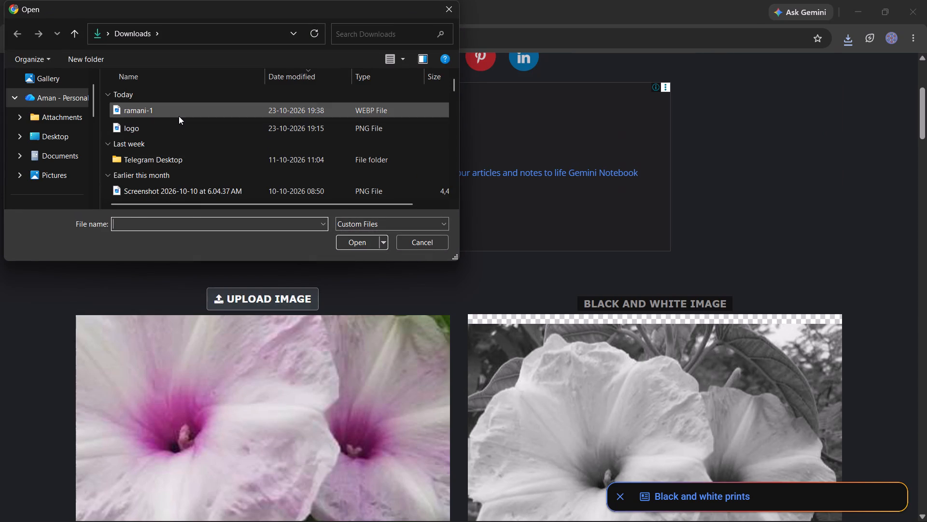
{"action": "left_click", "coordinate": [179, 116]}
{"action": "left_click", "coordinate": [360, 242]}
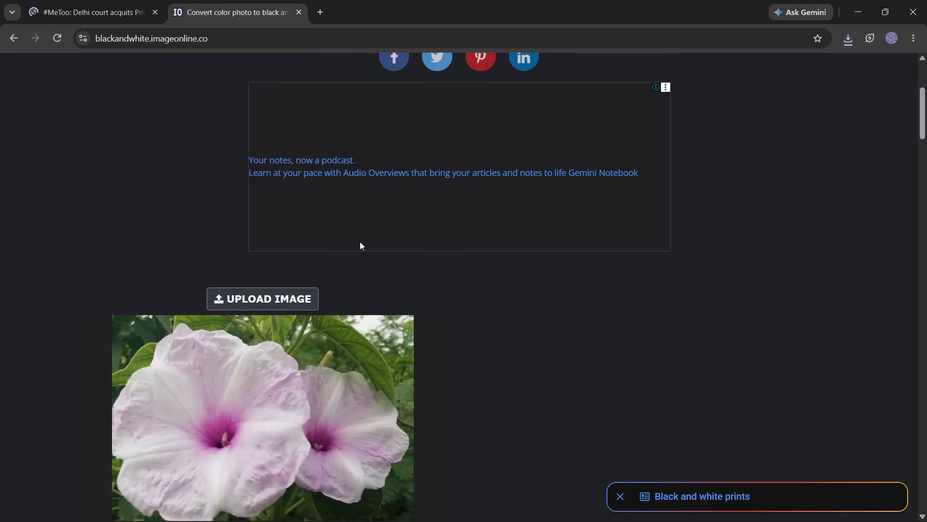
{"action": "scroll", "coordinate": [491, 318], "scroll_direction": "down", "scroll_amount": 3}
{"action": "left_click", "coordinate": [246, 508]}
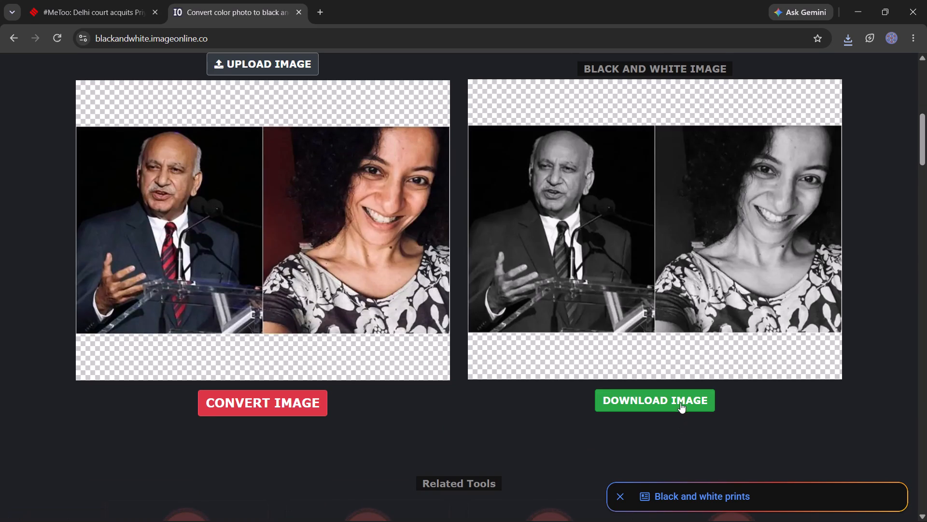
{"action": "left_click", "coordinate": [680, 402]}
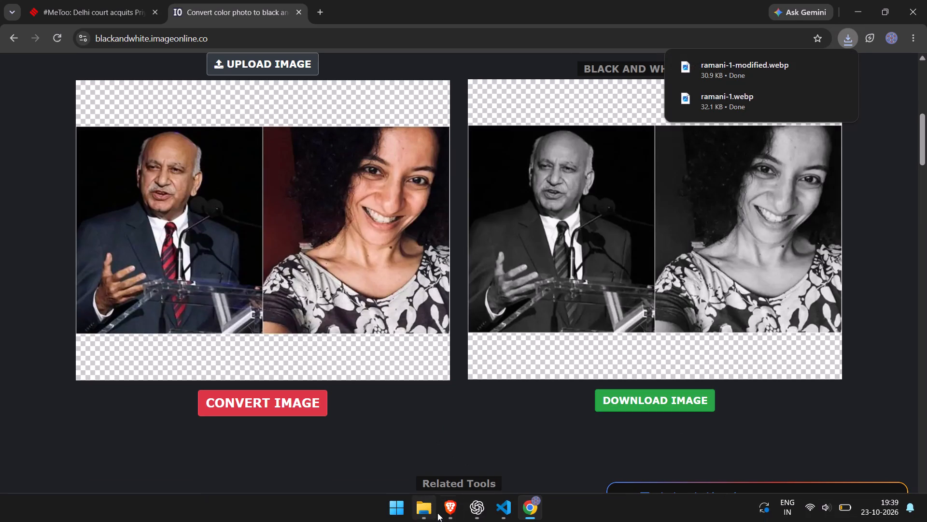
Switch to the Overleaf report in Brave and upload ramani-1-modified.webp from Downloads to the project.
{"action": "left_click", "coordinate": [450, 511]}
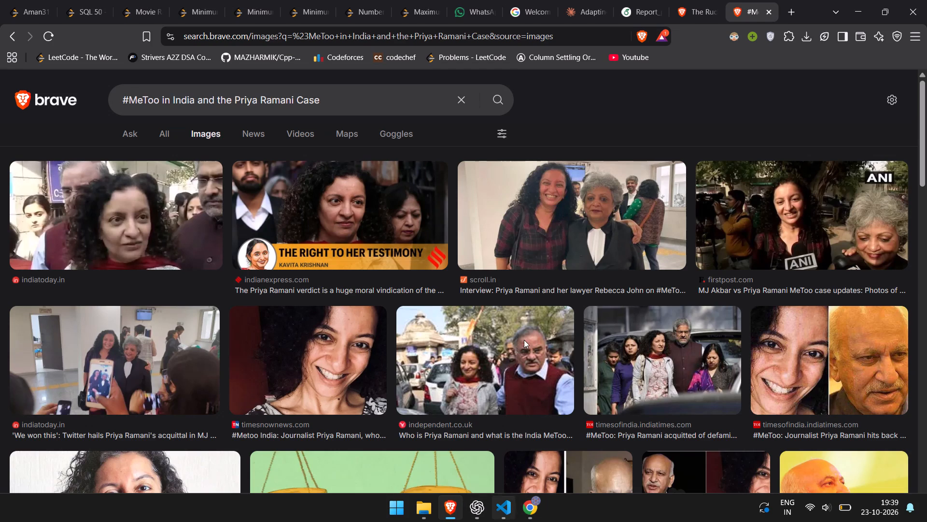
{"action": "left_click", "coordinate": [645, 0]}
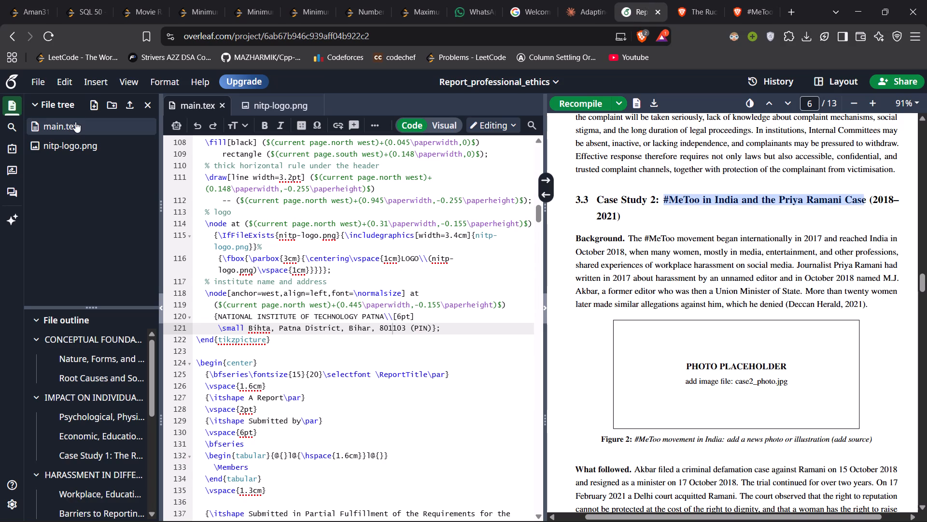
{"action": "left_click", "coordinate": [132, 99]}
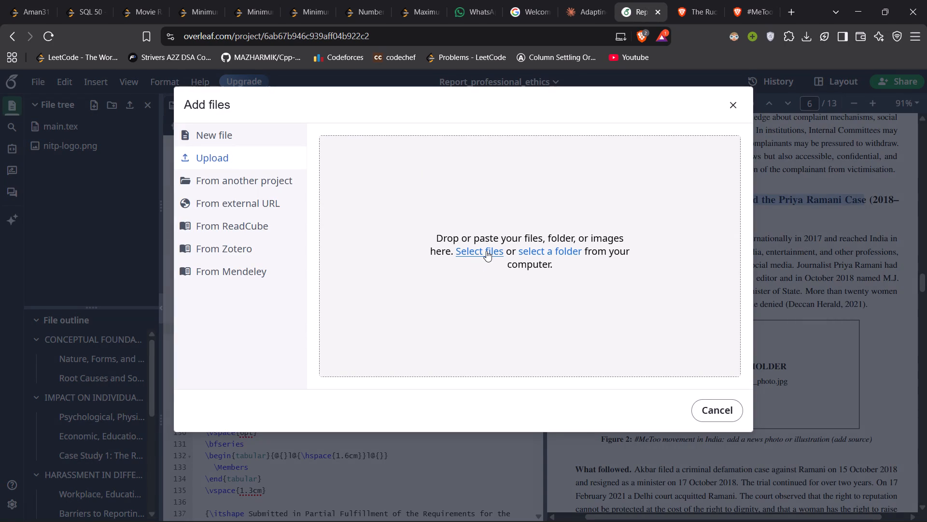
{"action": "left_click", "coordinate": [486, 251]}
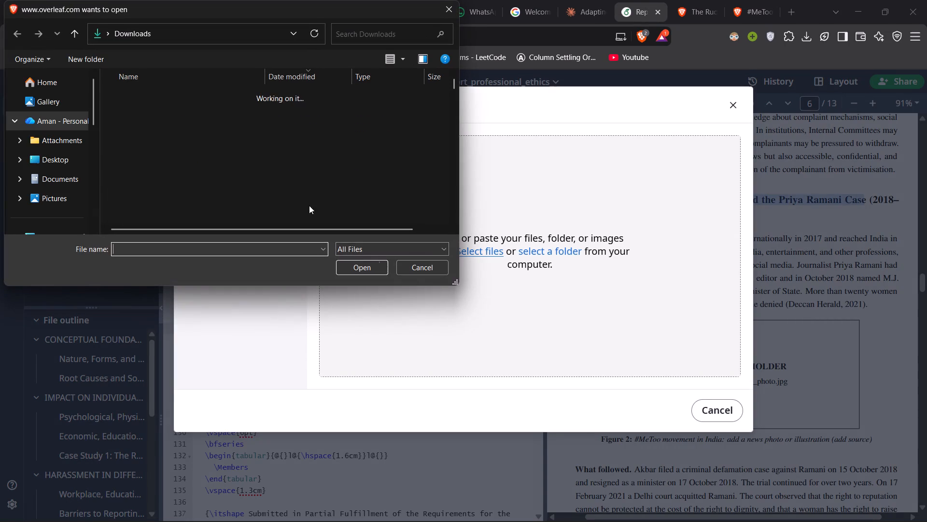
{"action": "left_click", "coordinate": [164, 112]}
{"action": "left_click", "coordinate": [371, 274]}
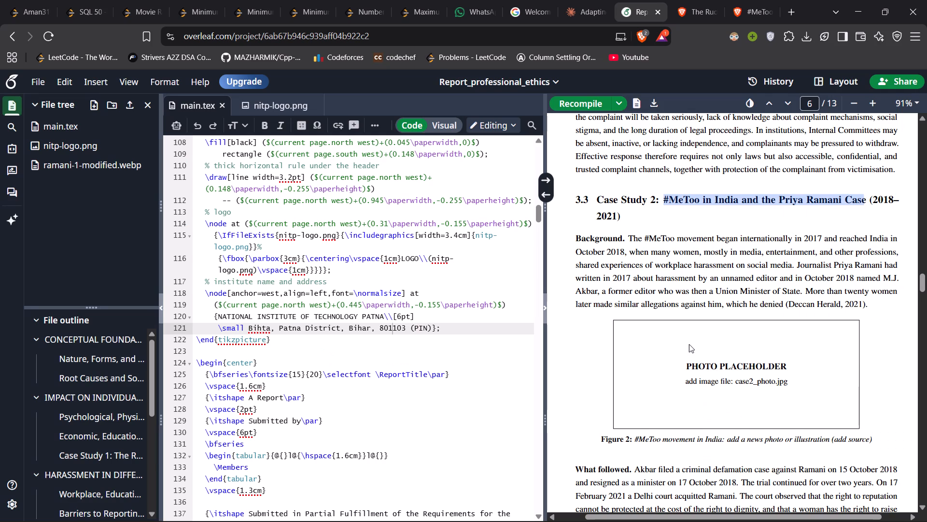
Copy the file name case2_photo from the Case Study 2 photo placeholder in the compiled report.
{"action": "scroll", "coordinate": [689, 344], "scroll_direction": "down", "scroll_amount": 1}
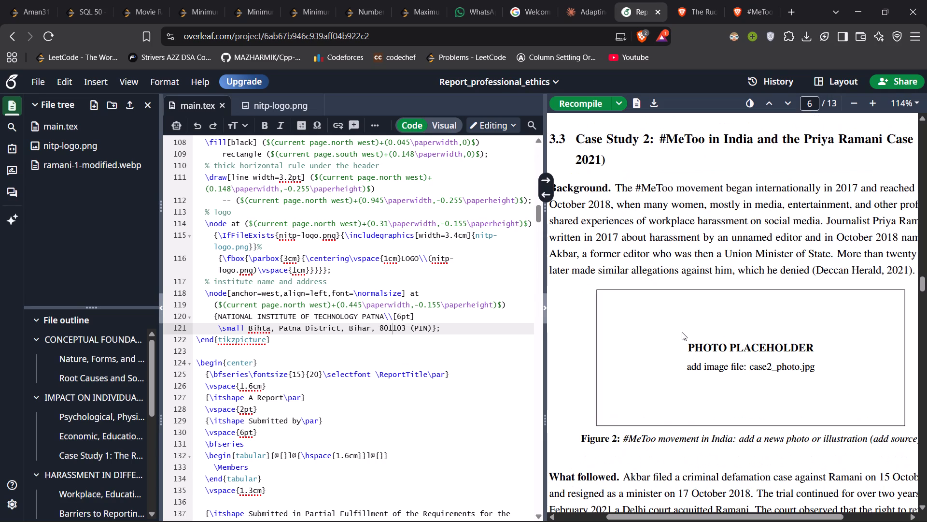
{"action": "left_click", "coordinate": [797, 366]}
{"action": "left_click_drag", "start_coordinate": [798, 366], "coordinate": [751, 369]}
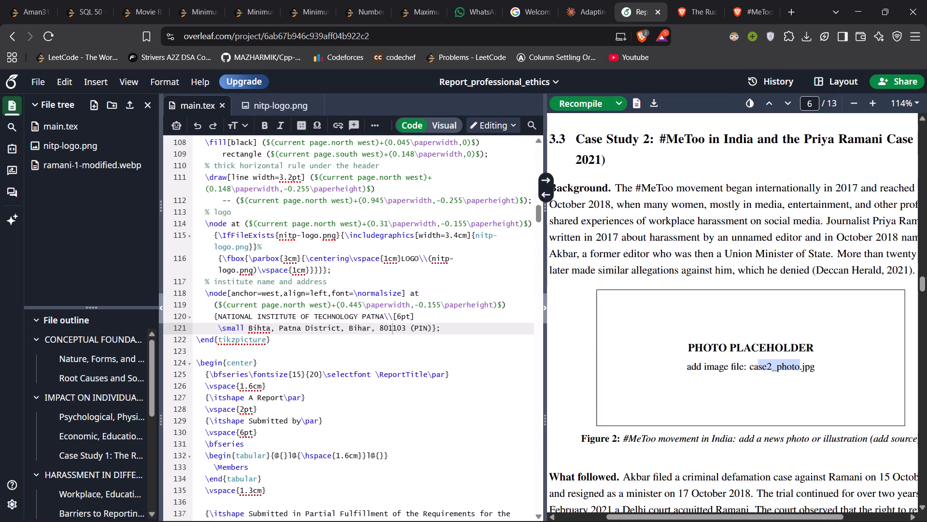
{"action": "left_click_drag", "start_coordinate": [751, 369], "coordinate": [750, 369]}
{"action": "key", "text": "ctrl+c"}
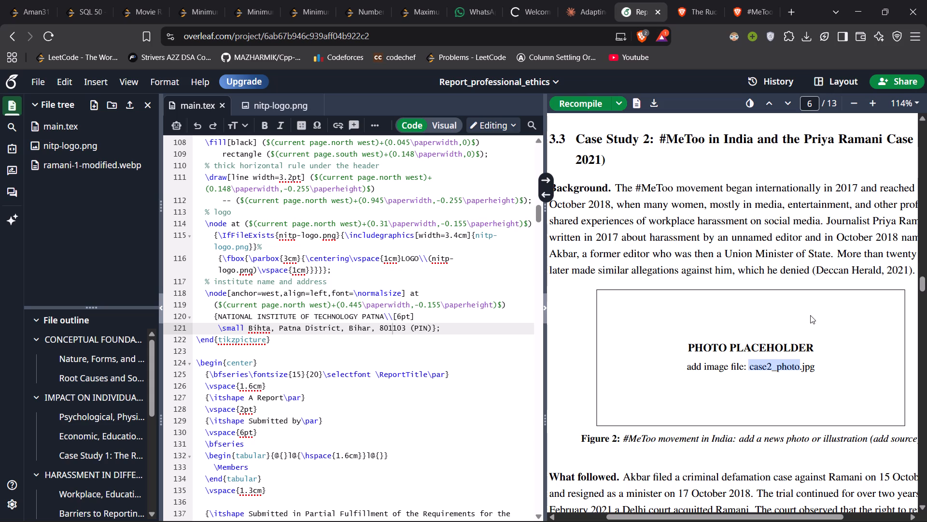
{"action": "scroll", "coordinate": [810, 315], "scroll_direction": "up", "scroll_amount": 20}
{"action": "scroll", "coordinate": [810, 315], "scroll_direction": "up", "scroll_amount": 20}
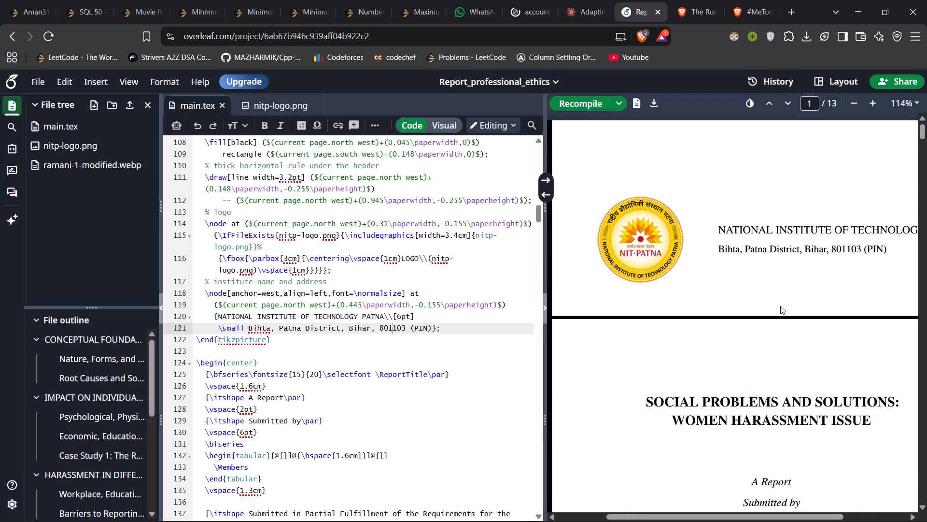
Rename the uploaded ramani-1-modified.webp file as case2_photo.jpg.
{"action": "left_click", "coordinate": [100, 167]}
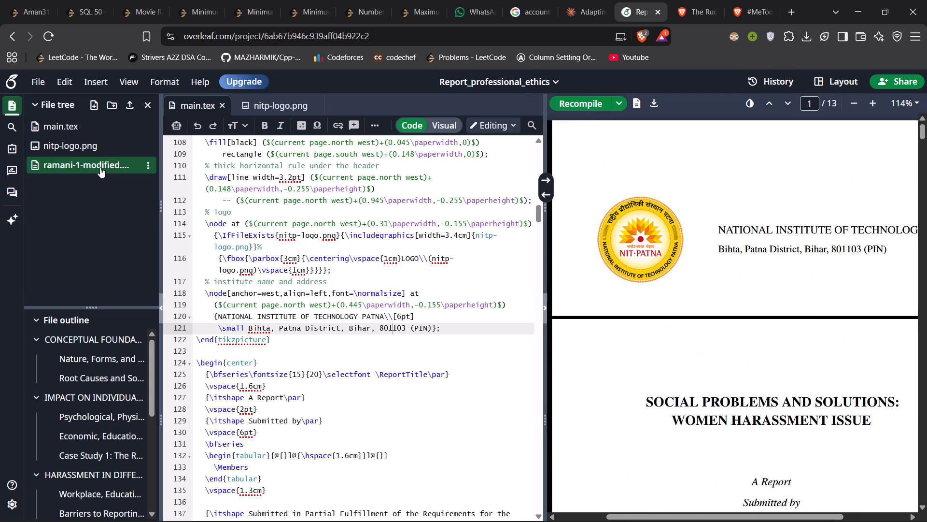
{"action": "left_click", "coordinate": [146, 163]}
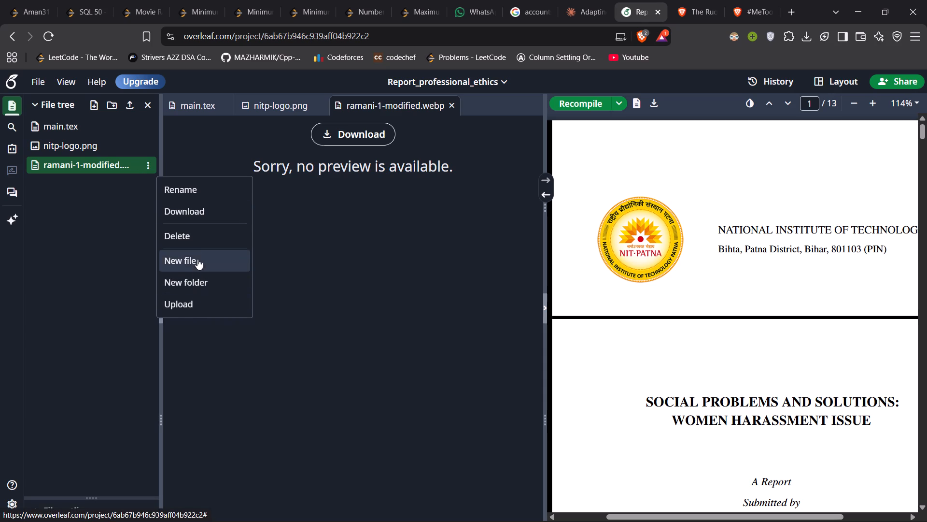
{"action": "left_click", "coordinate": [200, 189]}
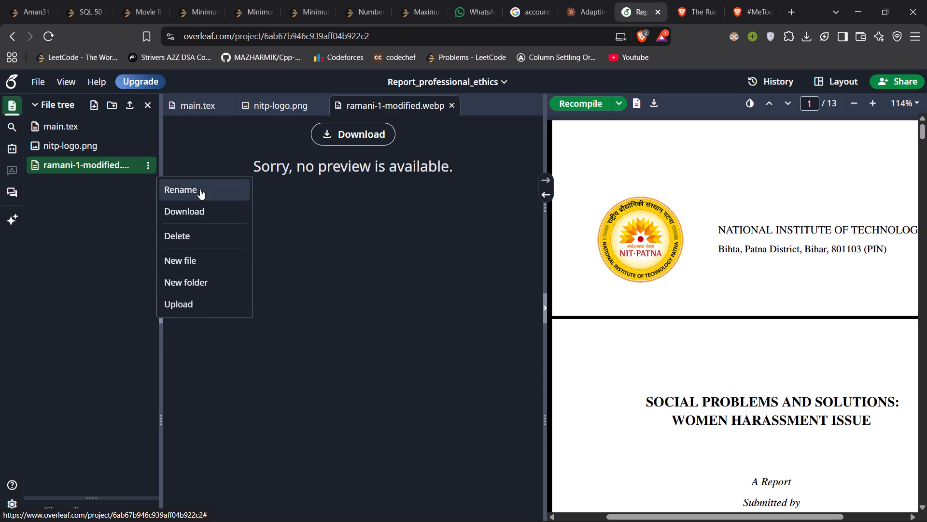
{"action": "key", "text": "ctrl+v"}
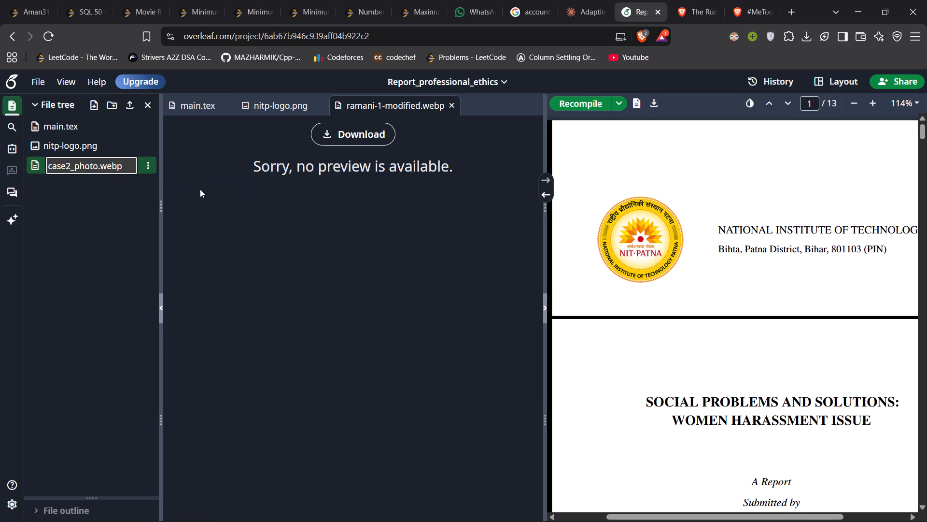
{"action": "key", "text": "Right"}
{"action": "key", "text": "Right"}
{"action": "key", "text": "Right"}
{"action": "key", "text": "Right"}
{"action": "key", "text": "Right"}
{"action": "key", "text": "BackSpace"}
{"action": "key", "text": "BackSpace"}
{"action": "key", "text": "BackSpace"}
{"action": "key", "text": "BackSpace"}
{"action": "type", "text": "jpg"}
{"action": "key", "text": "Return"}
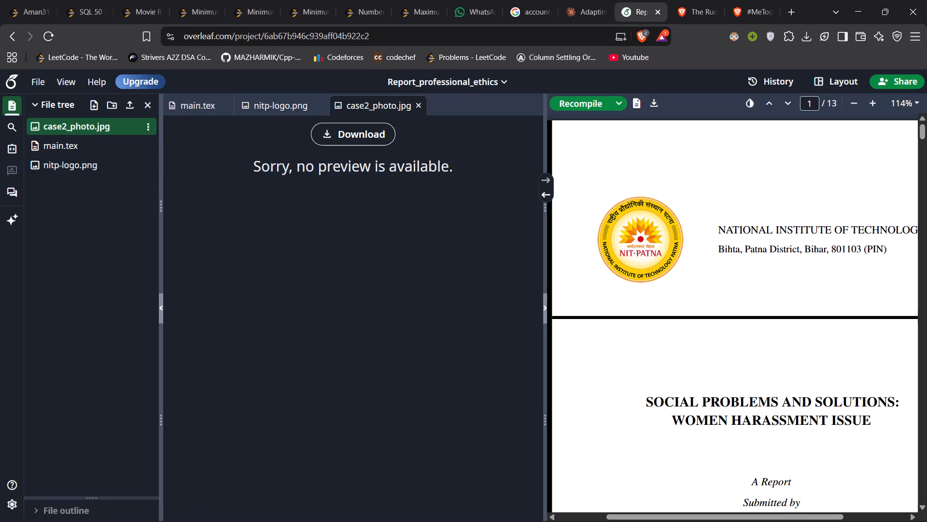
Recompile the report with case2_photo.jpg in the project.
{"action": "left_click", "coordinate": [577, 105]}
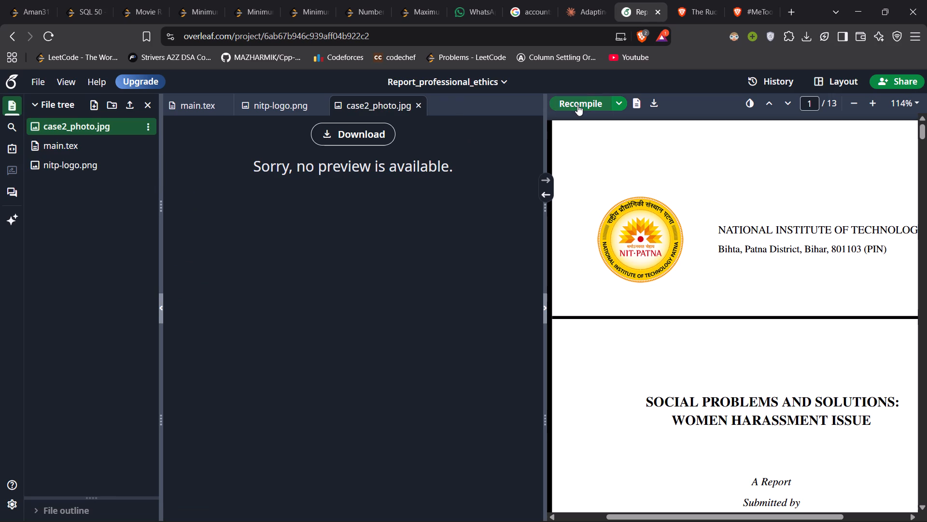
{"action": "scroll", "coordinate": [678, 255], "scroll_direction": "down", "scroll_amount": 6}
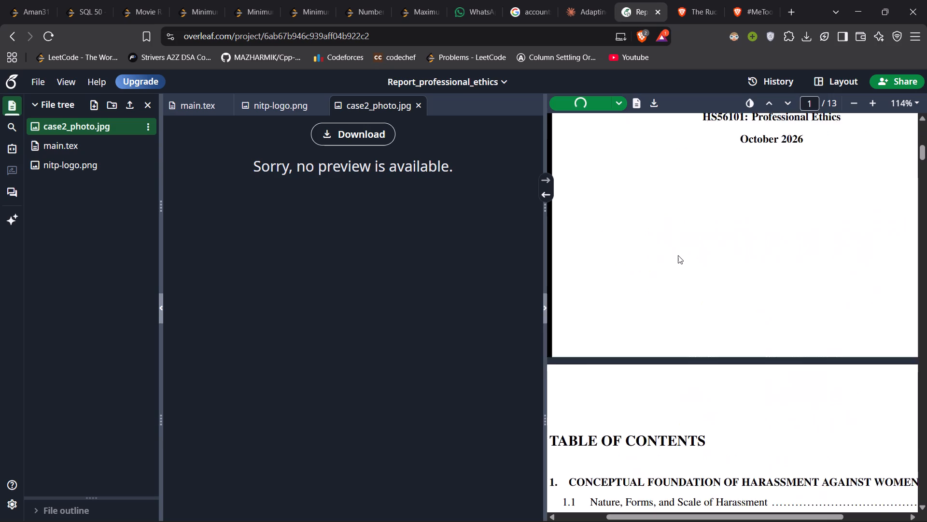
{"action": "scroll", "coordinate": [678, 255], "scroll_direction": "down", "scroll_amount": 1}
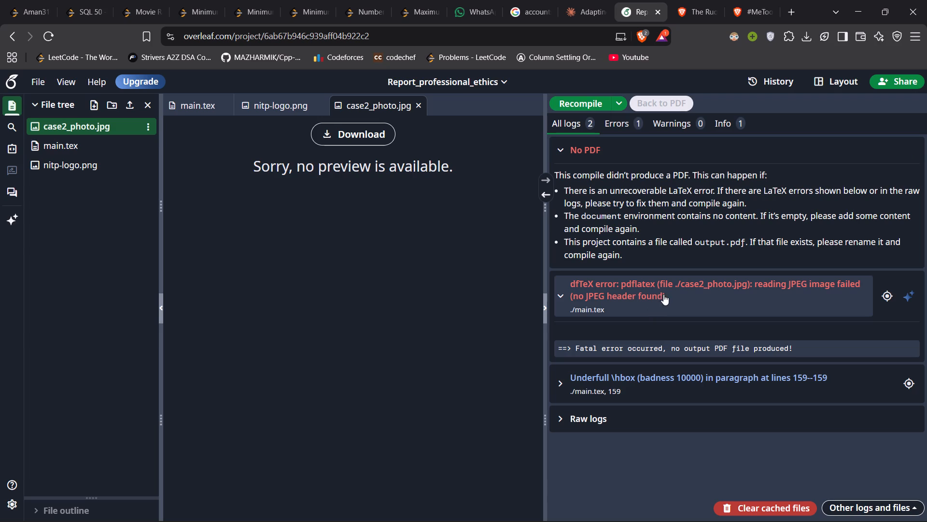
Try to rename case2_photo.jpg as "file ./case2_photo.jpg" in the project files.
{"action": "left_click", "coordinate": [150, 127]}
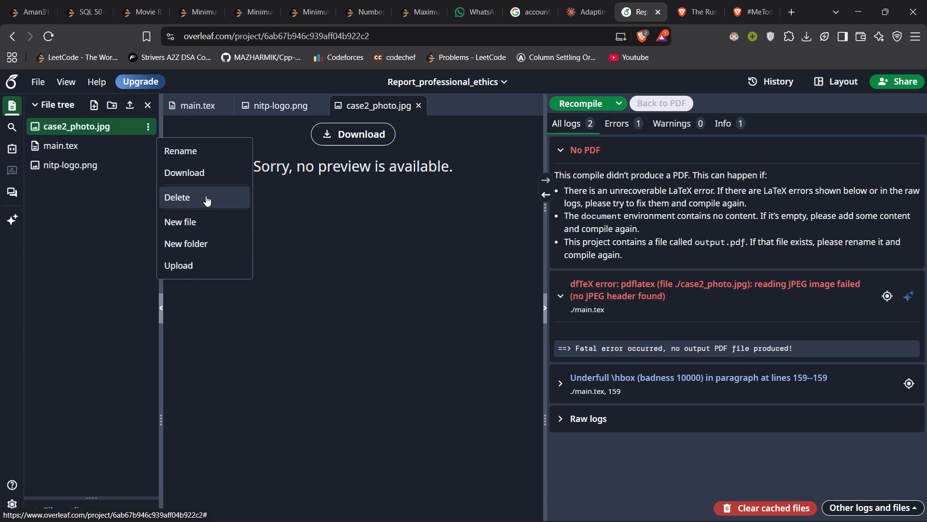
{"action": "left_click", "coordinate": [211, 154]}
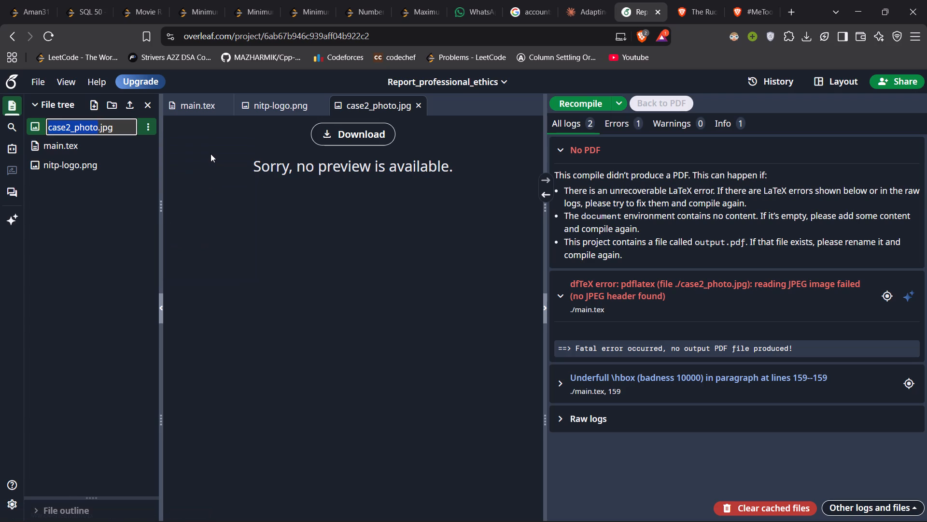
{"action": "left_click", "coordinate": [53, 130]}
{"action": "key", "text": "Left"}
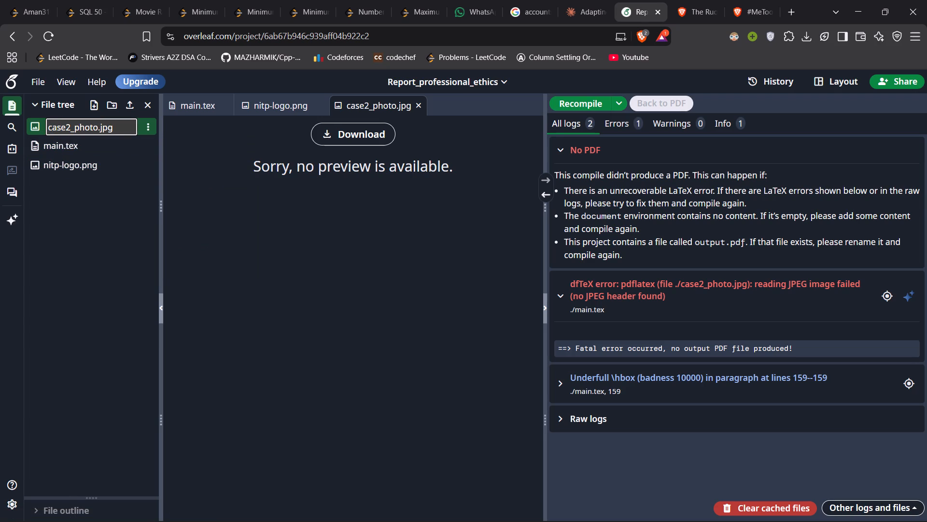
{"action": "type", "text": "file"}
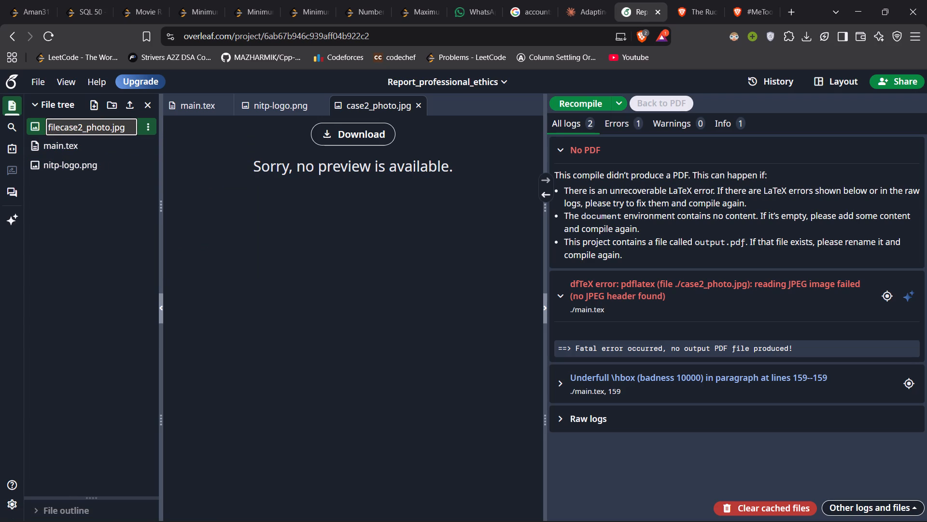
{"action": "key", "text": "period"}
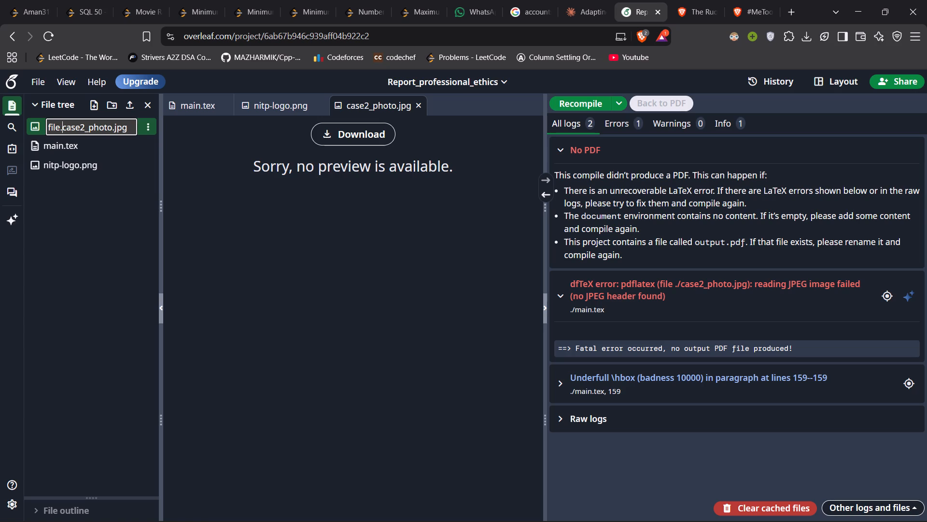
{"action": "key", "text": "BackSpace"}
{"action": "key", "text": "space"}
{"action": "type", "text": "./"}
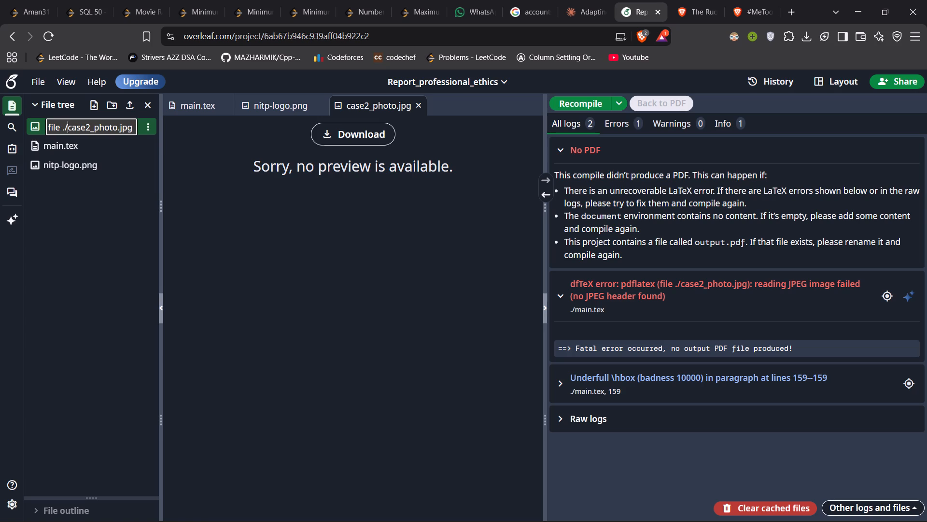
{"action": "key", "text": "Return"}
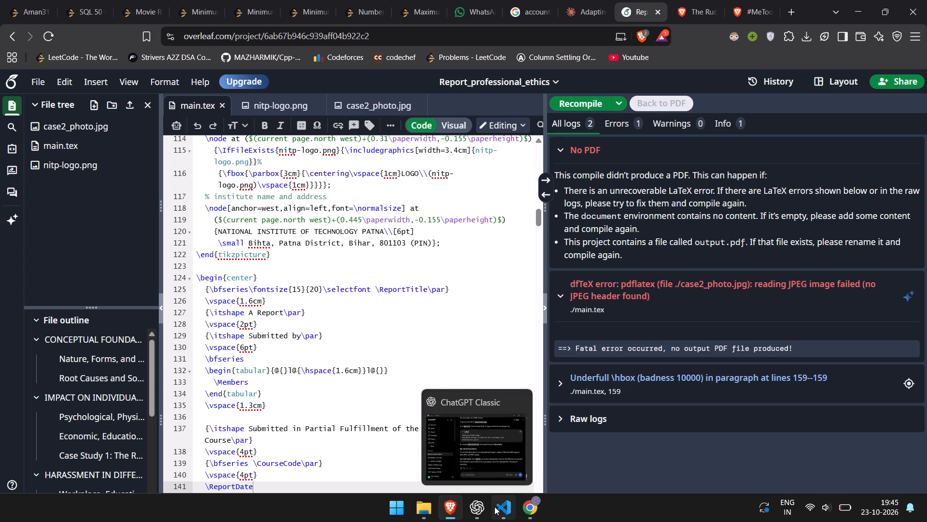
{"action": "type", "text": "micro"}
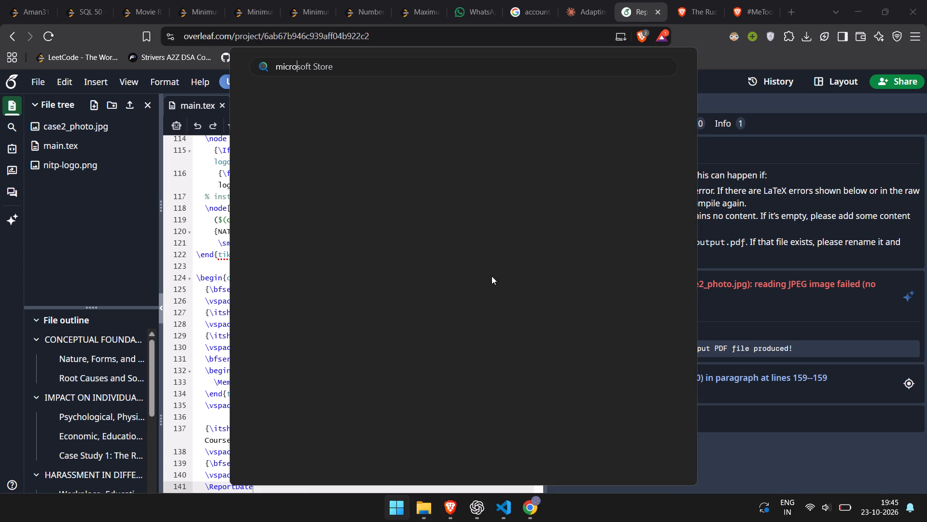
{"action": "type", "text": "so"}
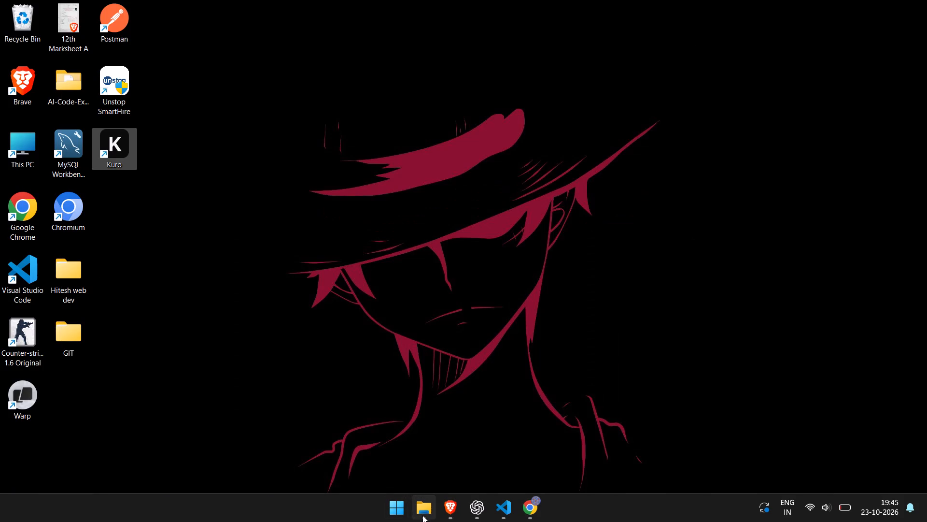
In File Explorer's Downloads folder, rename the ramani-1-modified image as case2_photo.jpeg.
{"action": "left_click", "coordinate": [422, 515]}
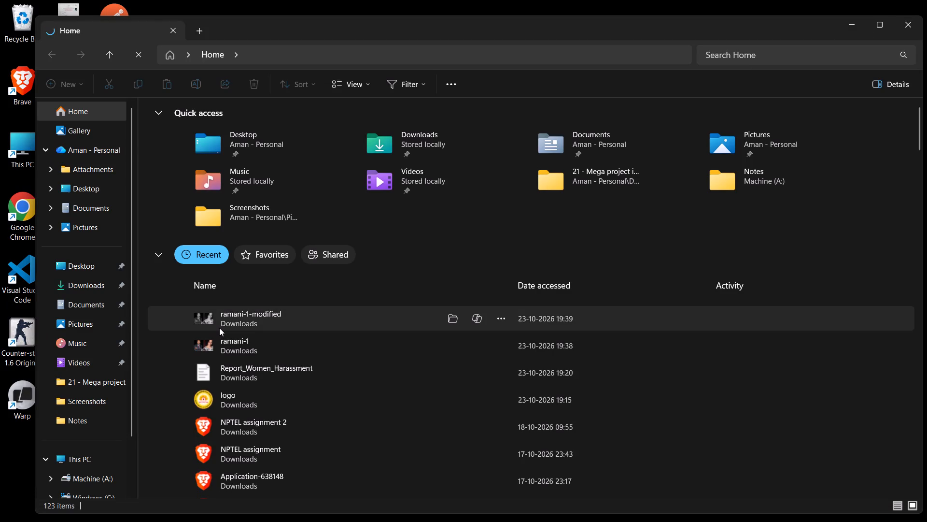
{"action": "left_click", "coordinate": [74, 283]}
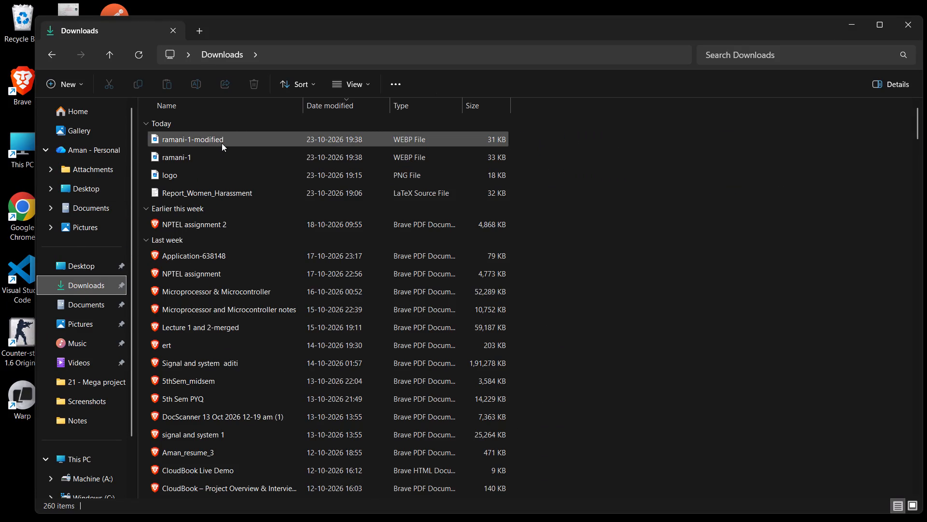
{"action": "right_click", "coordinate": [223, 143]}
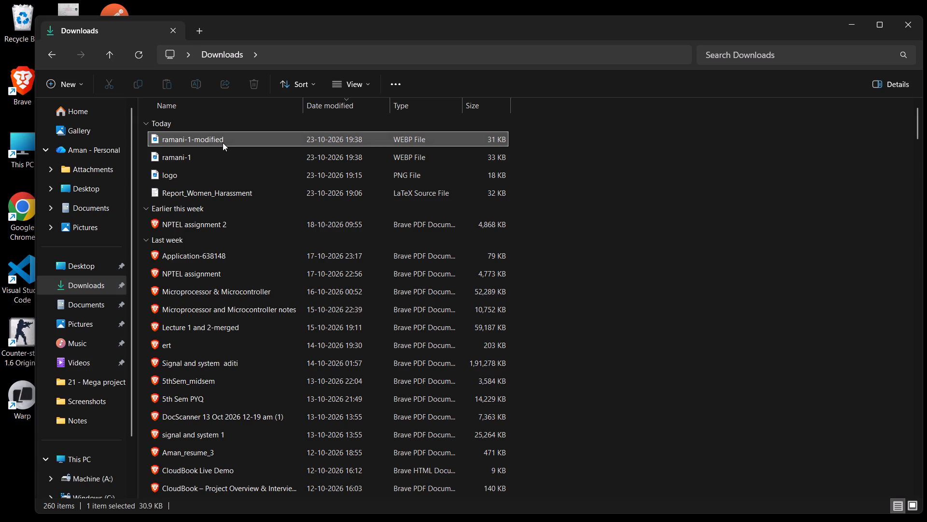
{"action": "left_click", "coordinate": [325, 167]}
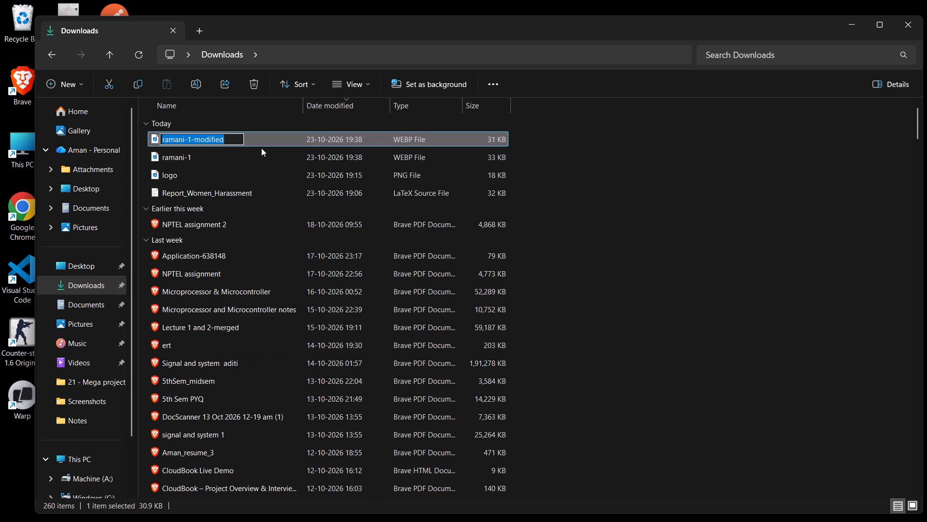
{"action": "type", "text": "case2"}
{"action": "type", "text": "_phoot"}
{"action": "key", "text": "BackSpace"}
{"action": "key", "text": "BackSpace"}
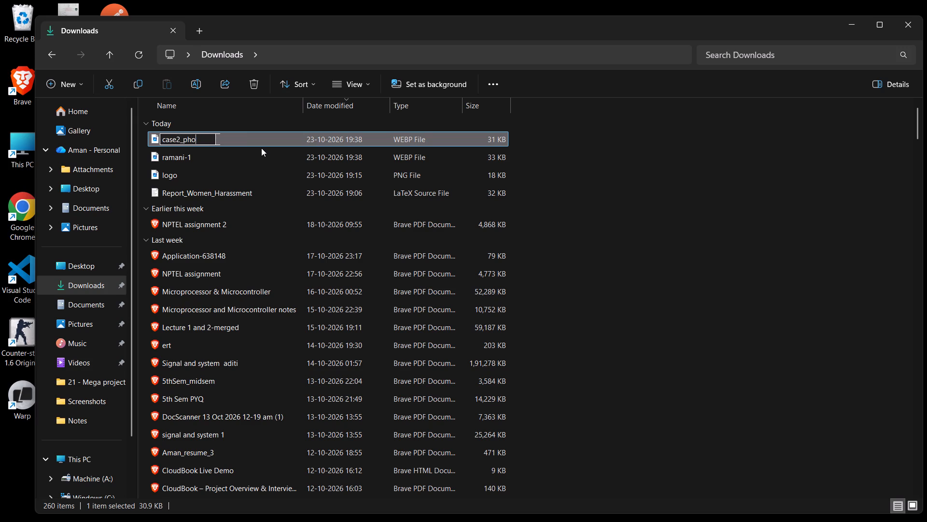
{"action": "type", "text": "to"}
{"action": "type", "text": ".jpe"}
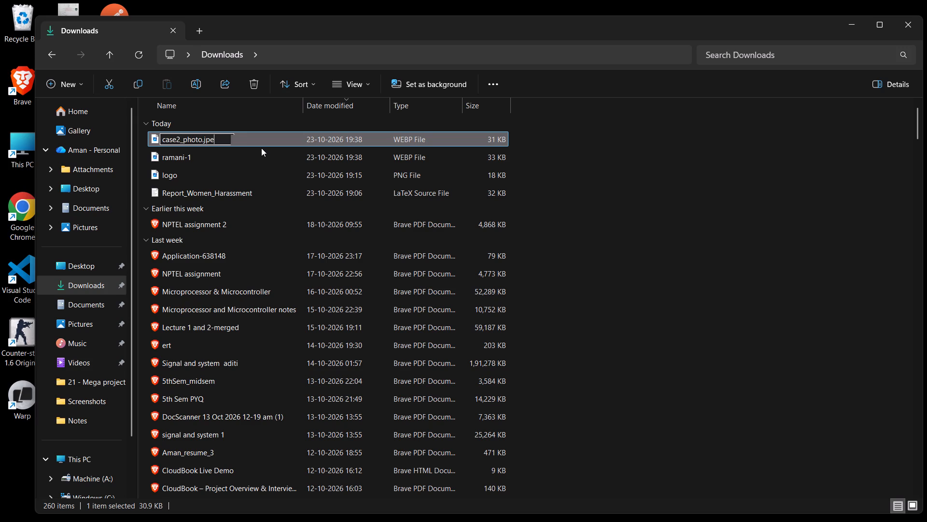
{"action": "key", "text": "g"}
{"action": "key", "text": "Return"}
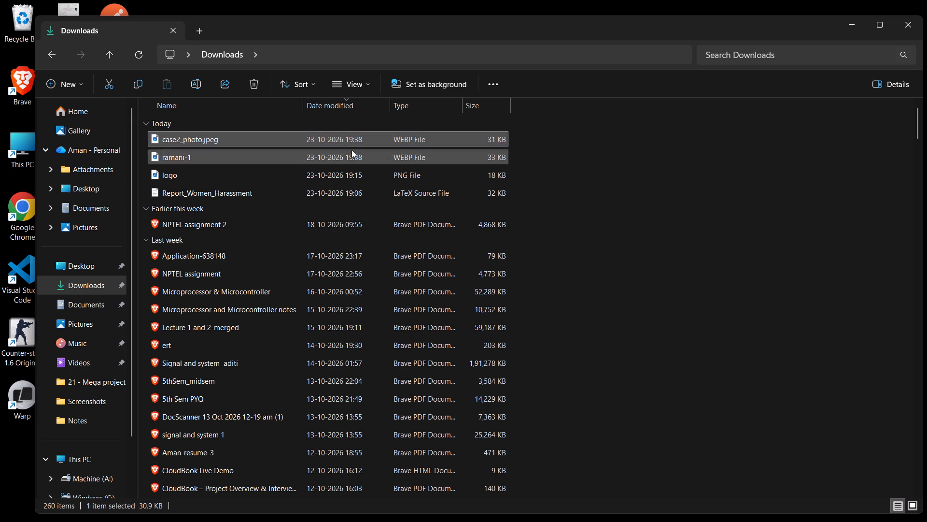
Rename the case2_photo.jpeg WEBP image in Downloads as case2_photo, dropping the .jpeg from its name.
{"action": "right_click", "coordinate": [405, 138]}
{"action": "left_click", "coordinate": [299, 140]}
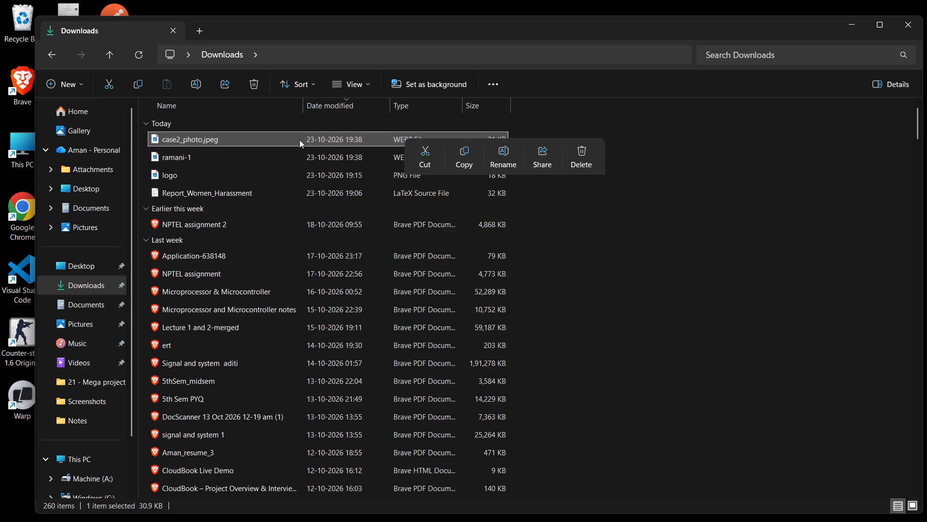
{"action": "right_click", "coordinate": [299, 140]}
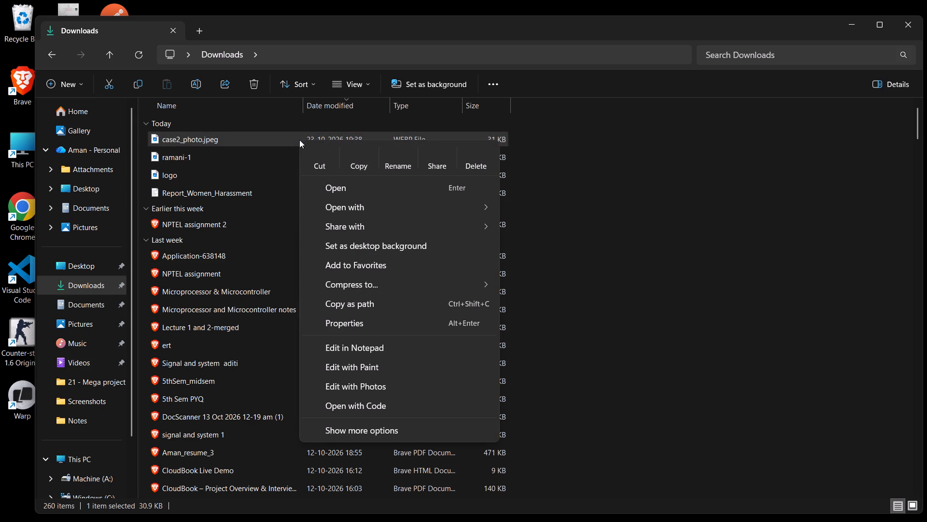
{"action": "left_click", "coordinate": [402, 165]}
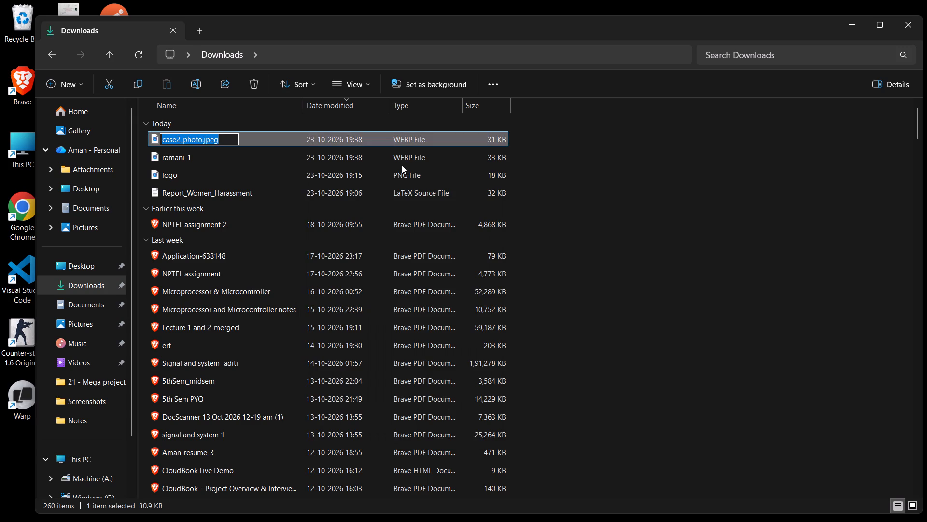
{"action": "key", "text": "Right"}
{"action": "key", "text": "BackSpace"}
{"action": "key", "text": "BackSpace"}
{"action": "key", "text": "BackSpace"}
{"action": "key", "text": "BackSpace"}
{"action": "key", "text": "BackSpace"}
{"action": "key", "text": "Return"}
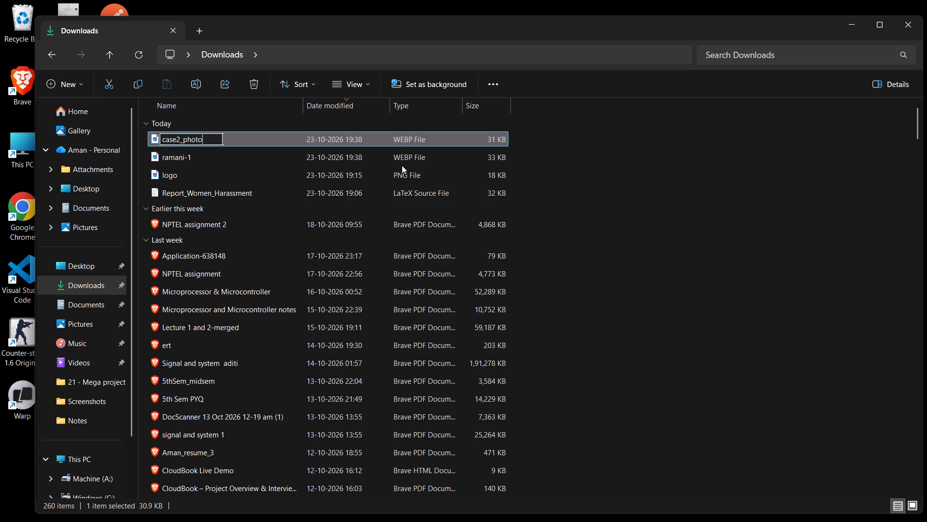
Edit case2_photo with Photos and save a JPEG copy named case2_photo in the Pictures folder, then close the viewer.
{"action": "right_click", "coordinate": [449, 141]}
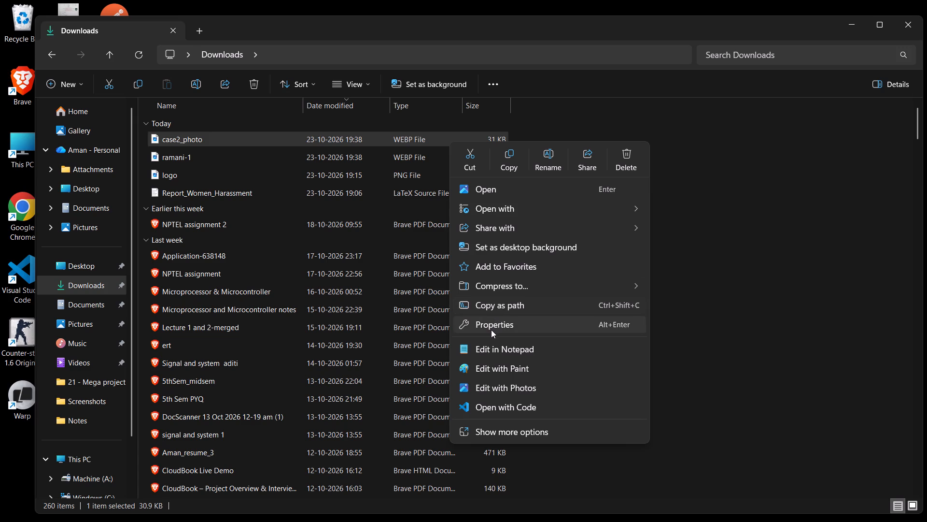
{"action": "left_click", "coordinate": [500, 389]}
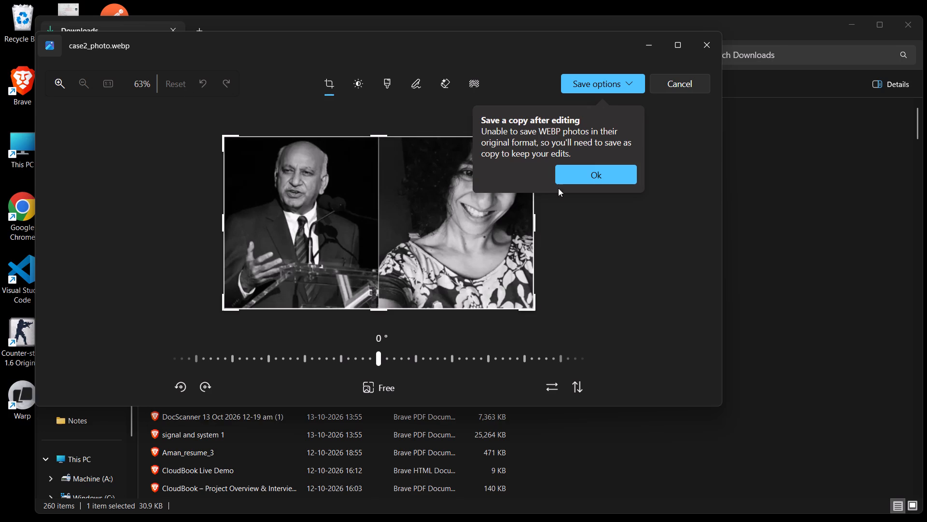
{"action": "left_click", "coordinate": [621, 77]}
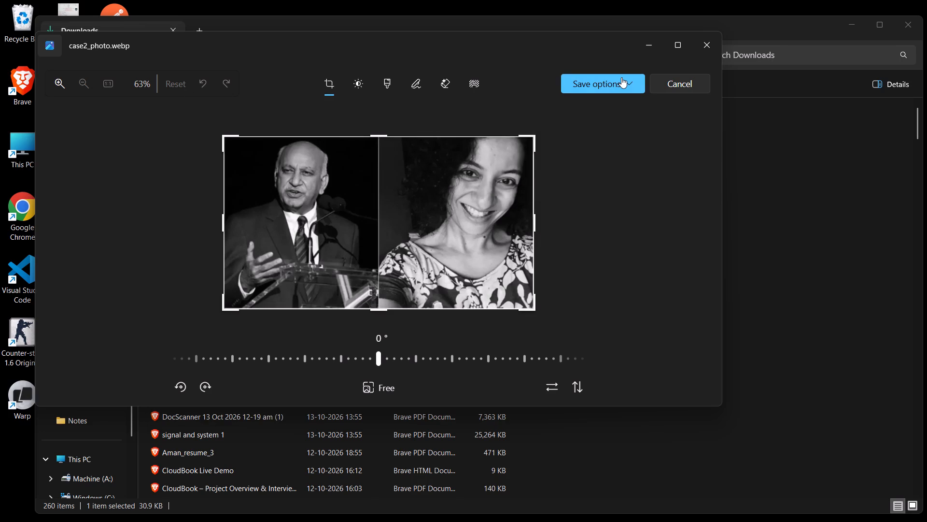
{"action": "left_click", "coordinate": [603, 100]}
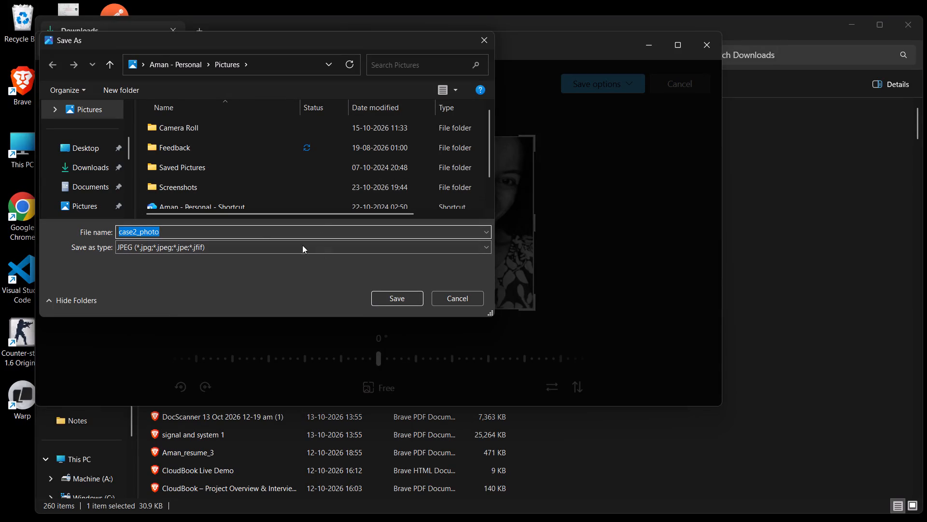
{"action": "left_click", "coordinate": [383, 301]}
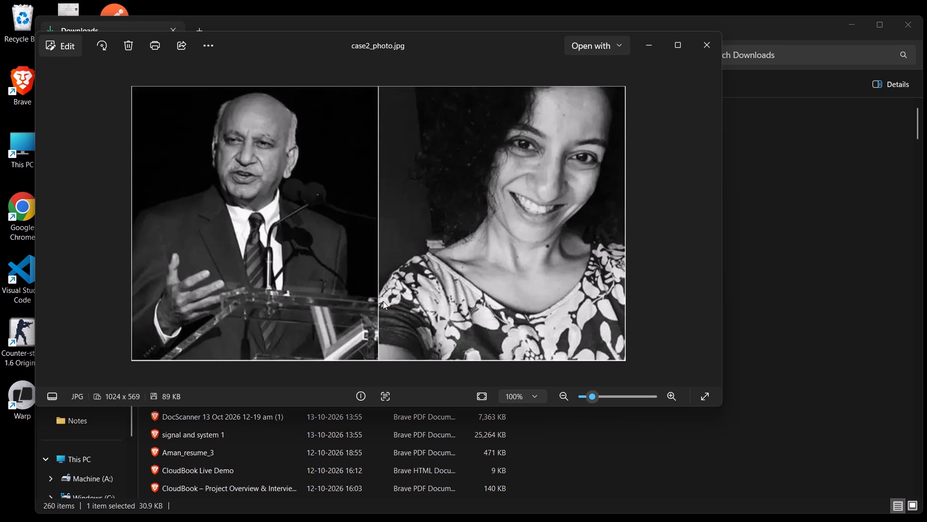
{"action": "left_click", "coordinate": [710, 54]}
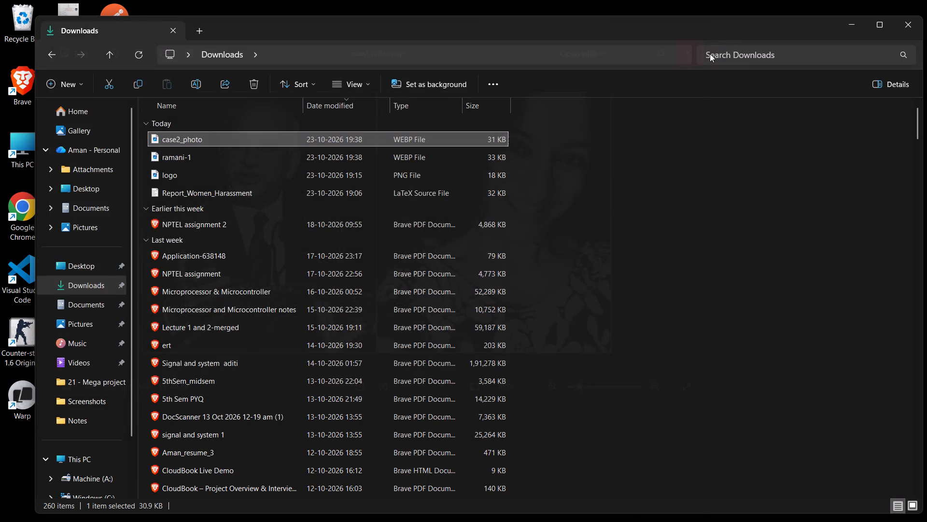
Switch to Overleaf in Brave, view the project's case2_photo.jpg and recompile the report.
{"action": "scroll", "coordinate": [540, 190], "scroll_direction": "up", "scroll_amount": 2}
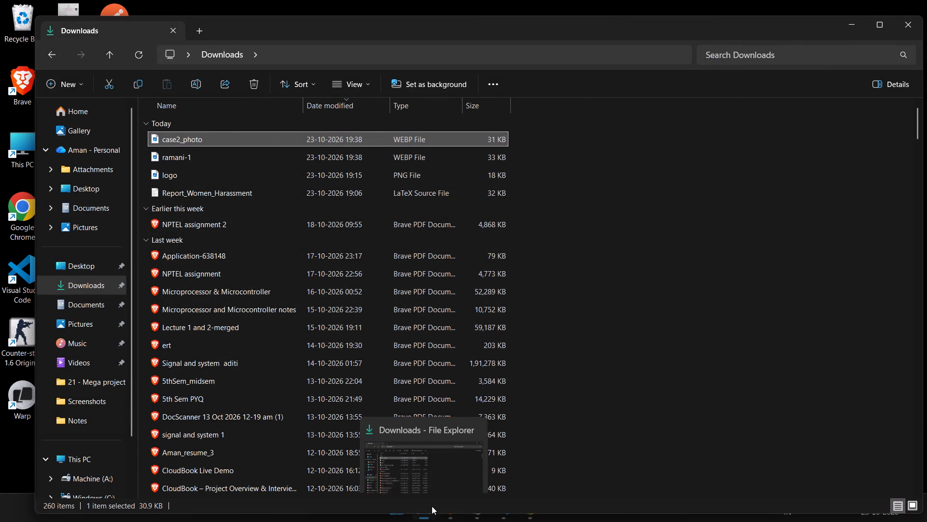
{"action": "left_click", "coordinate": [453, 469]}
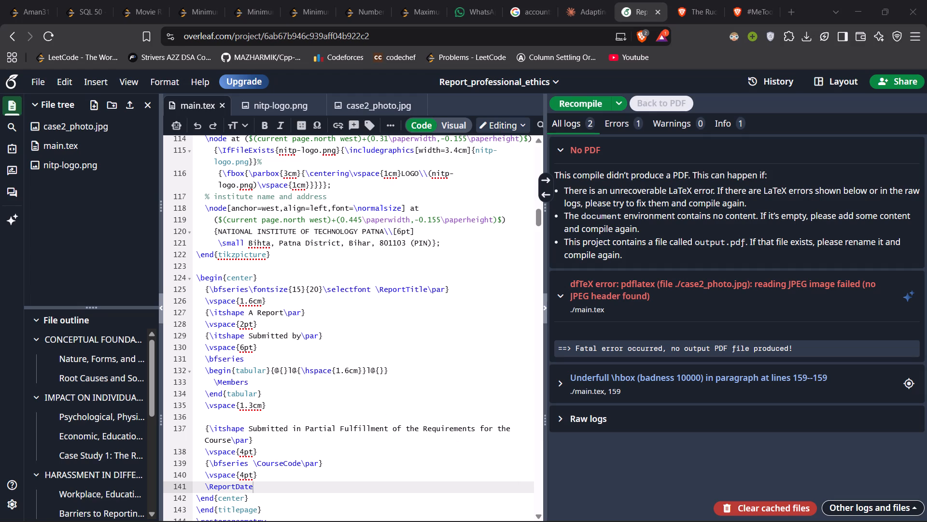
{"action": "left_click", "coordinate": [113, 131]}
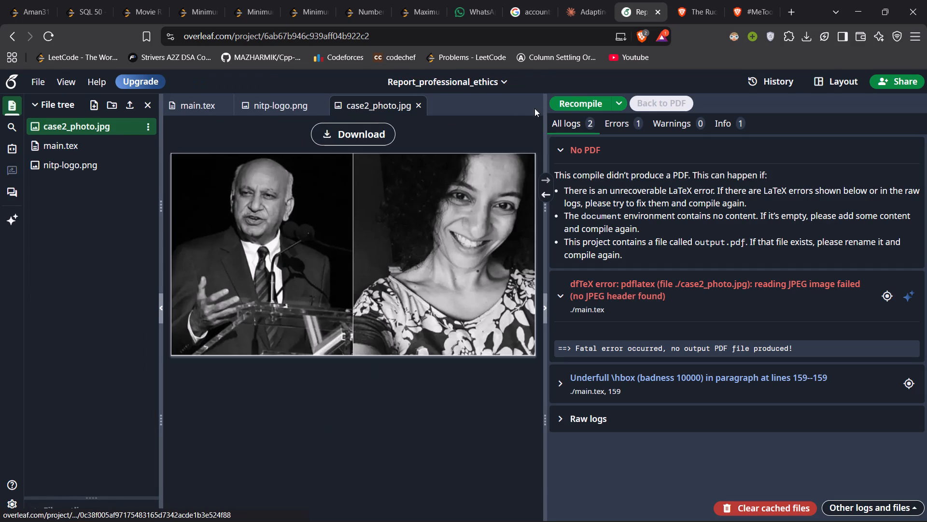
{"action": "left_click", "coordinate": [583, 102]}
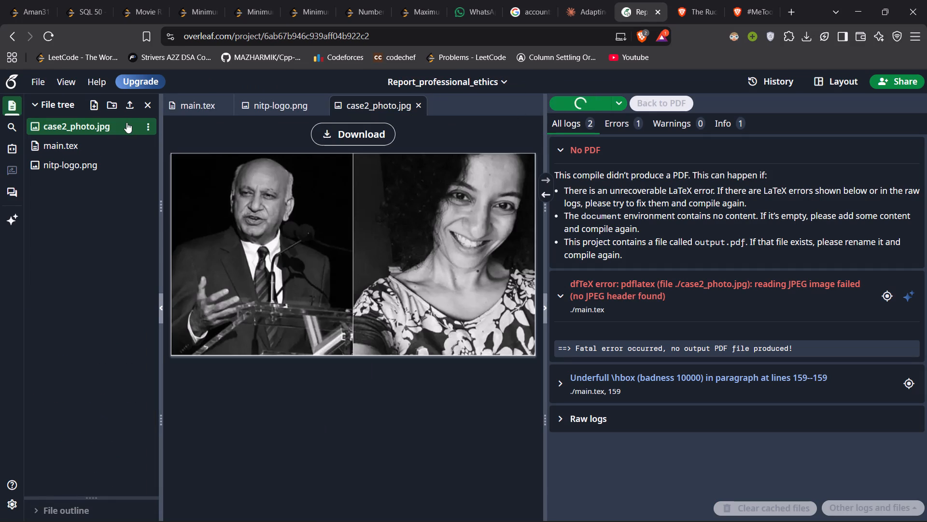
Upload the case2_photo WEBP file from Downloads to the Overleaf project.
{"action": "left_click", "coordinate": [128, 104]}
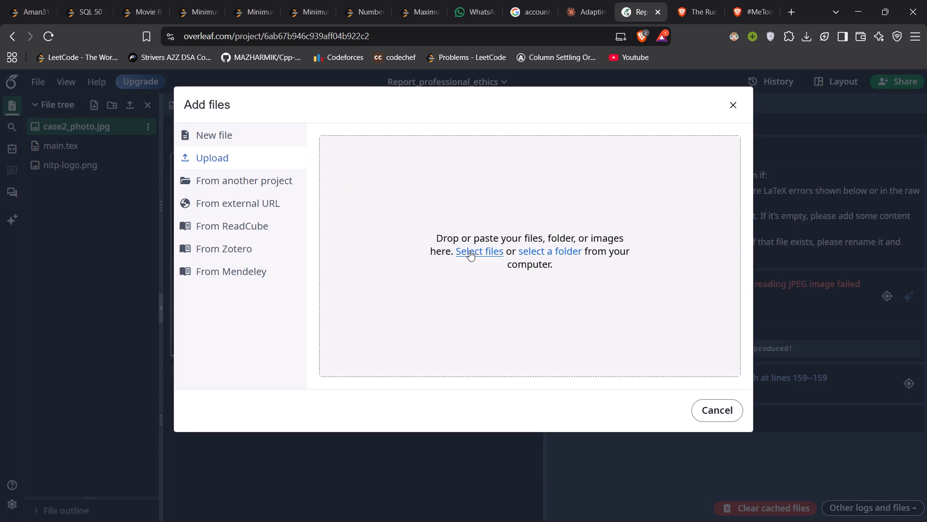
{"action": "left_click", "coordinate": [469, 250]}
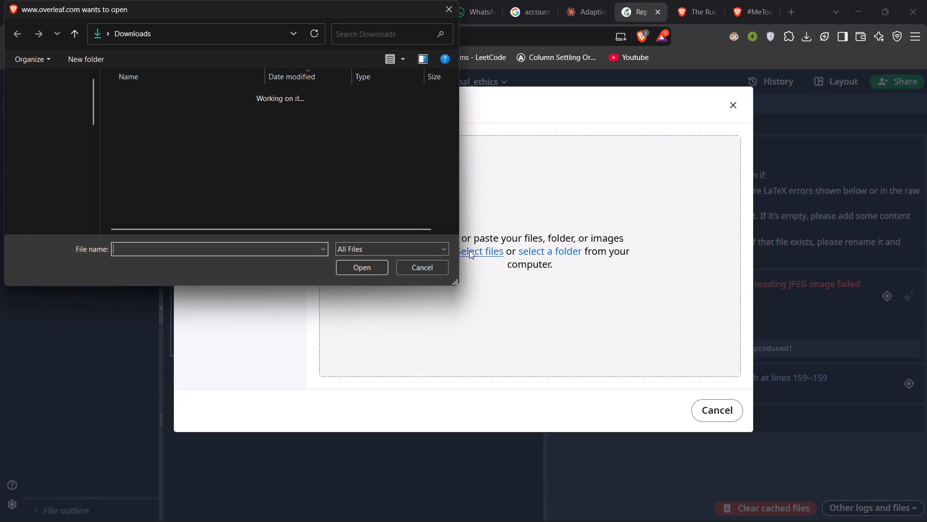
{"action": "left_click", "coordinate": [178, 113]}
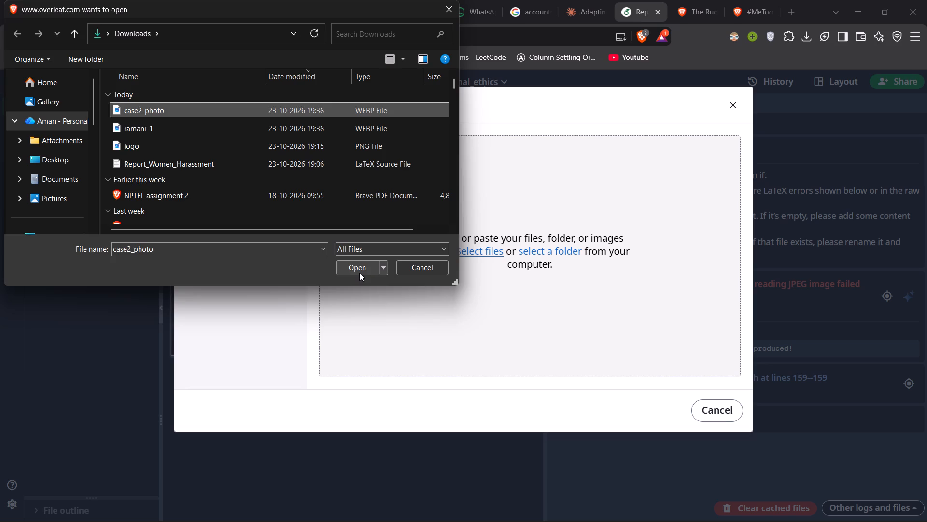
{"action": "left_click", "coordinate": [359, 273]}
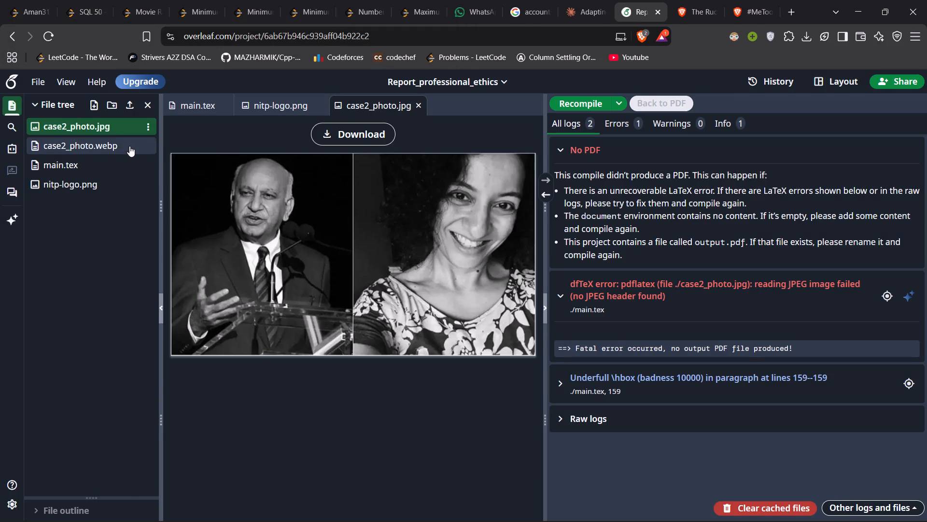
Permanently delete case2_photo.jpg from the project's files.
{"action": "left_click", "coordinate": [147, 127]}
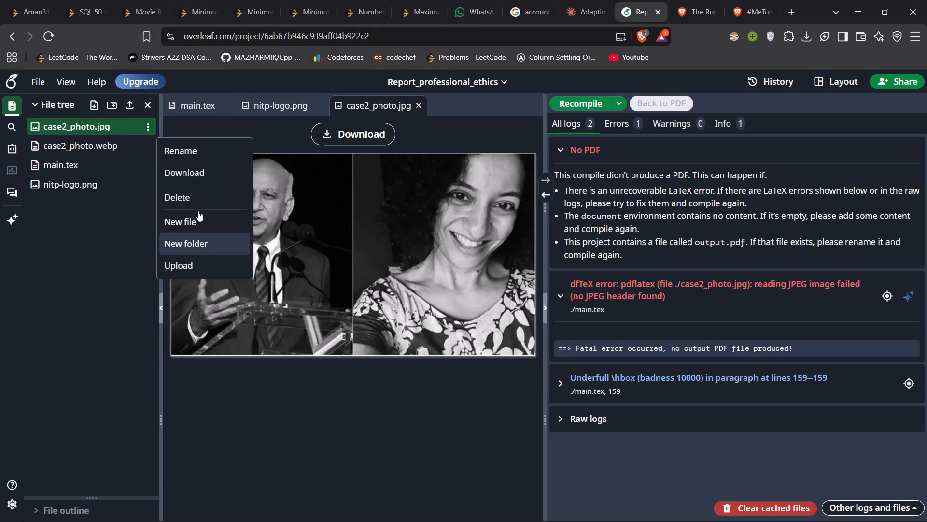
{"action": "left_click", "coordinate": [202, 204]}
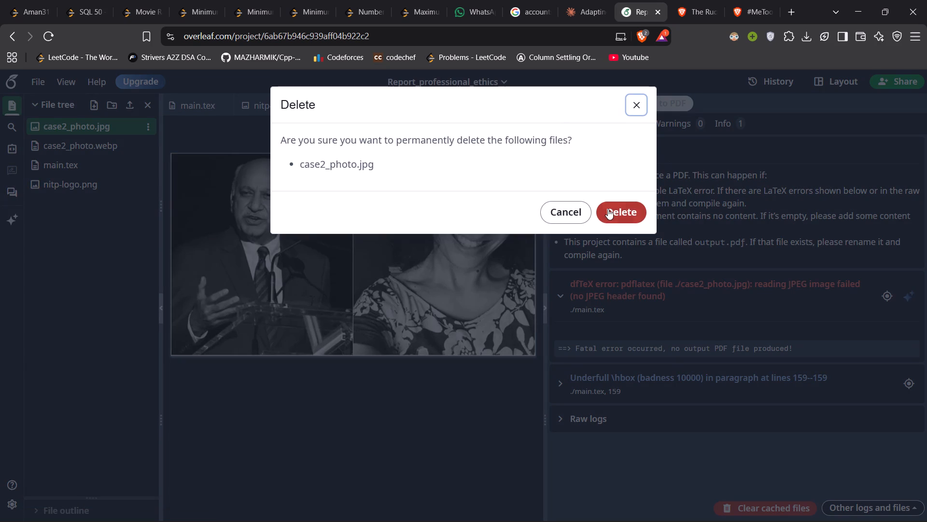
{"action": "left_click", "coordinate": [606, 210]}
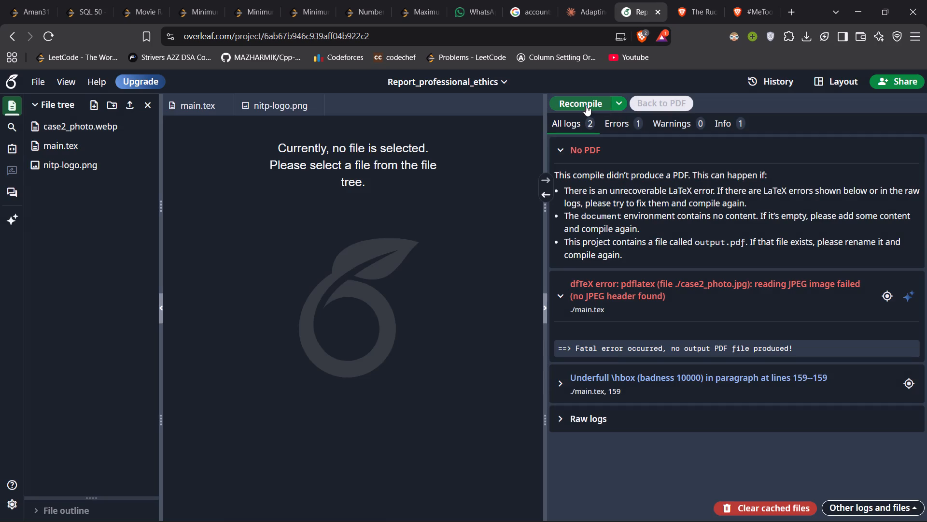
Recompile the report and check the Case Study 2 figure in the PDF preview.
{"action": "left_click", "coordinate": [586, 105]}
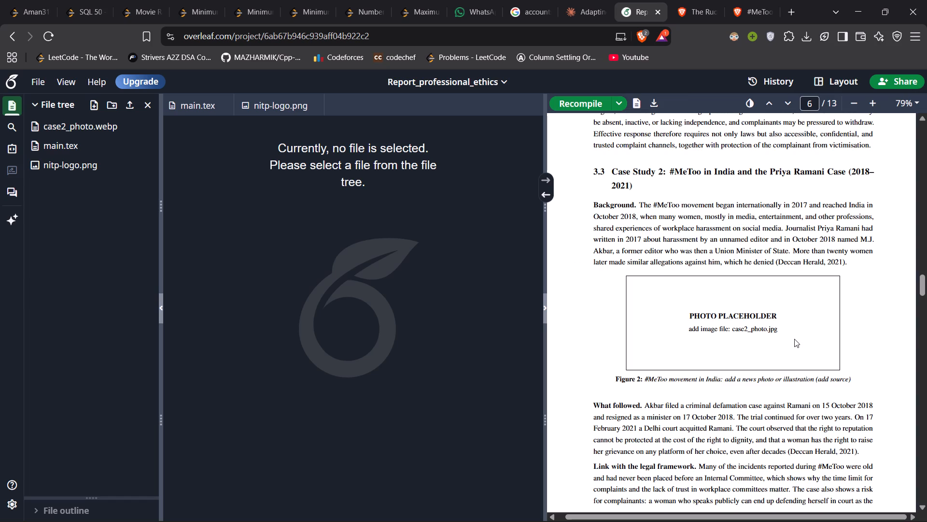
{"action": "scroll", "coordinate": [794, 339], "scroll_direction": "up", "scroll_amount": 2}
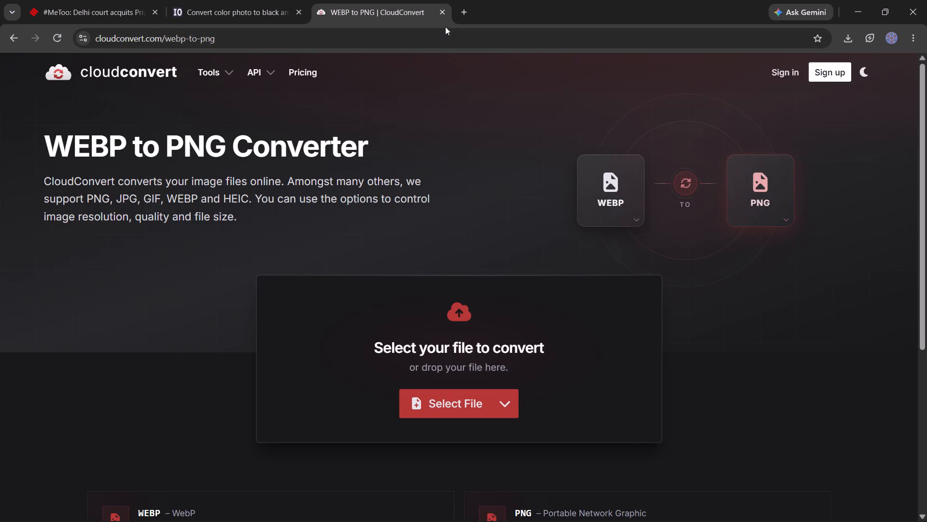
{"action": "left_click", "coordinate": [463, 5]}
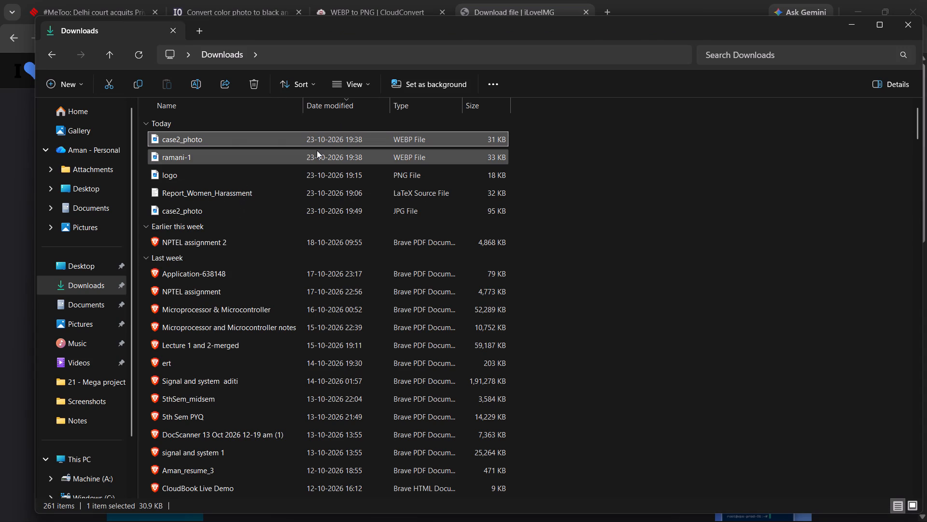
{"action": "key", "text": "Delete"}
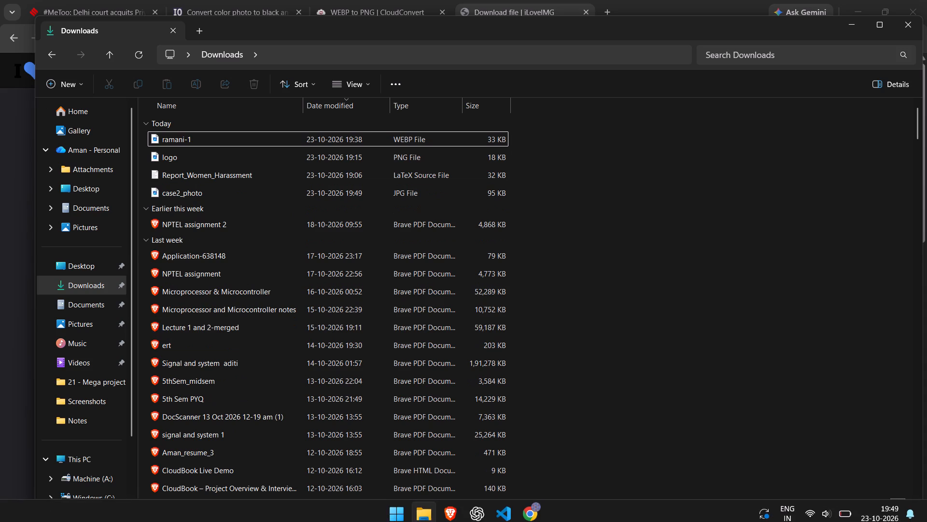
Switch to Overleaf in Brave and permanently delete case2_photo.webp from the project's files.
{"action": "left_click", "coordinate": [453, 514]}
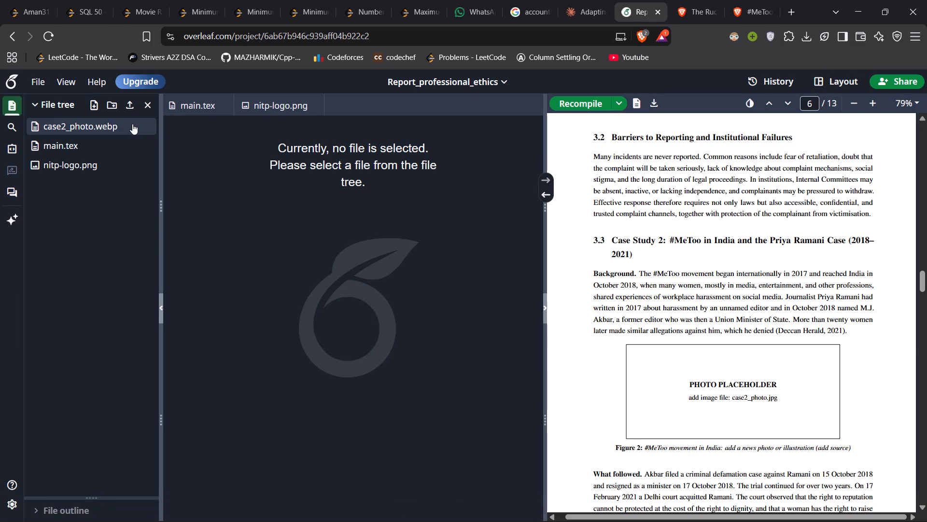
{"action": "left_click", "coordinate": [132, 124]}
{"action": "left_click", "coordinate": [150, 126]}
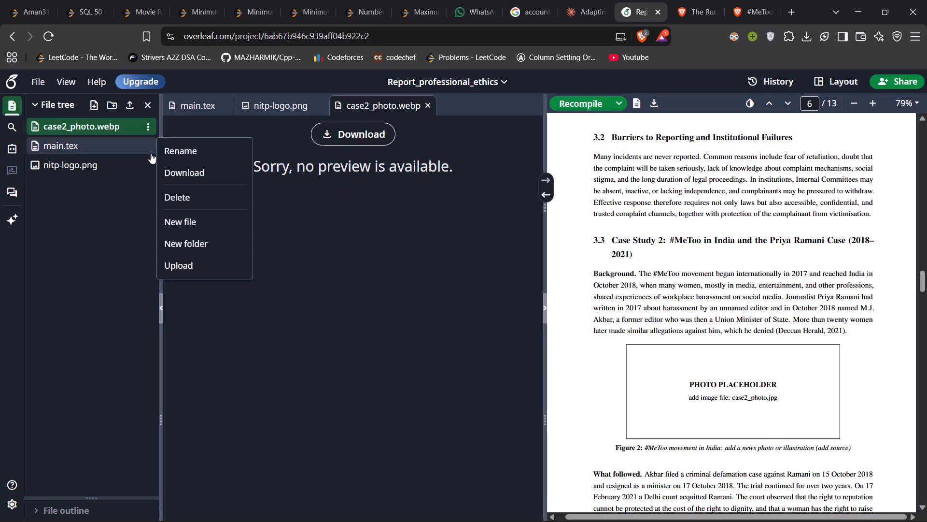
{"action": "left_click", "coordinate": [199, 200]}
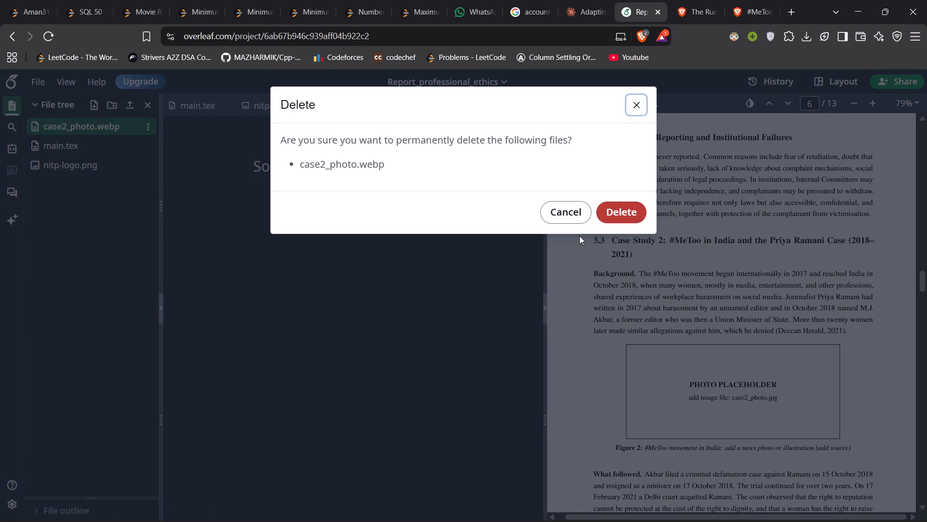
{"action": "left_click", "coordinate": [653, 207]}
{"action": "left_click", "coordinate": [643, 207]}
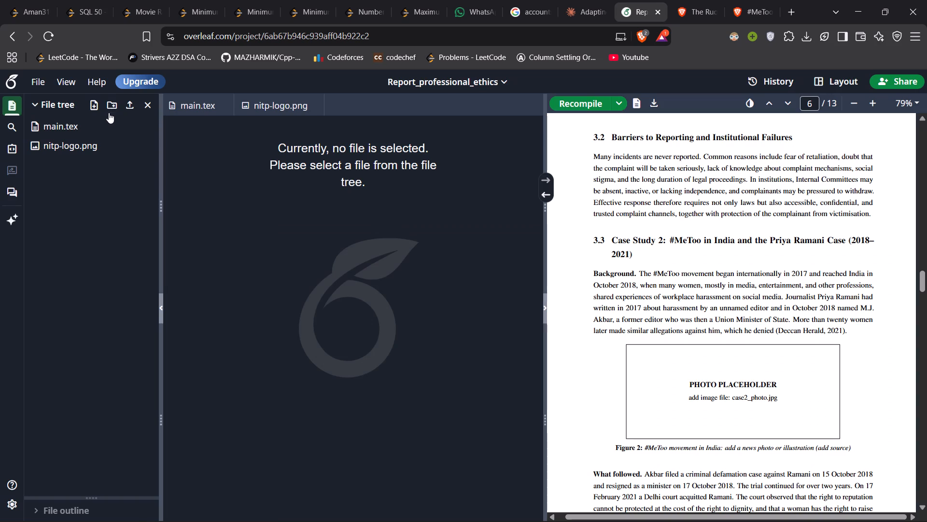
Upload the case2_photo JPG file from Downloads to the Overleaf project and recompile the report.
{"action": "left_click", "coordinate": [127, 110]}
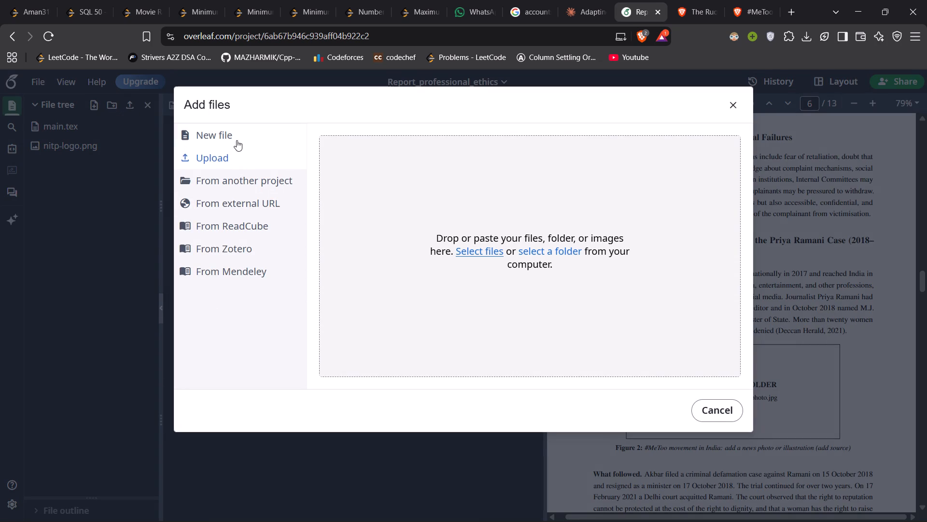
{"action": "left_click", "coordinate": [473, 253]}
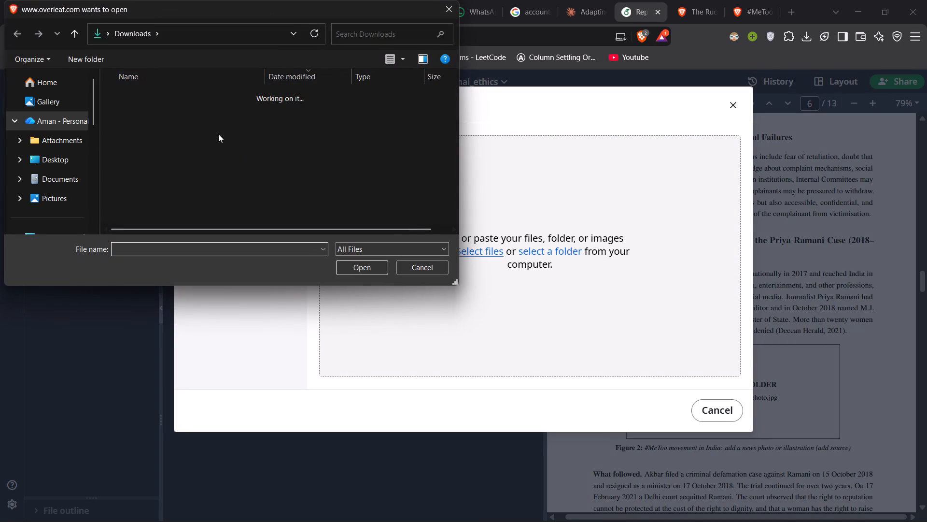
{"action": "left_click", "coordinate": [179, 115]}
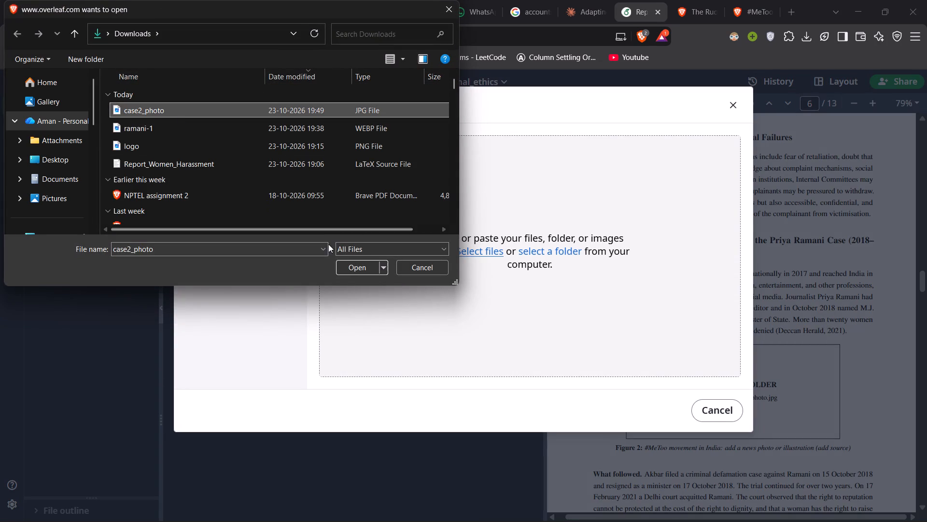
{"action": "left_click", "coordinate": [345, 264]}
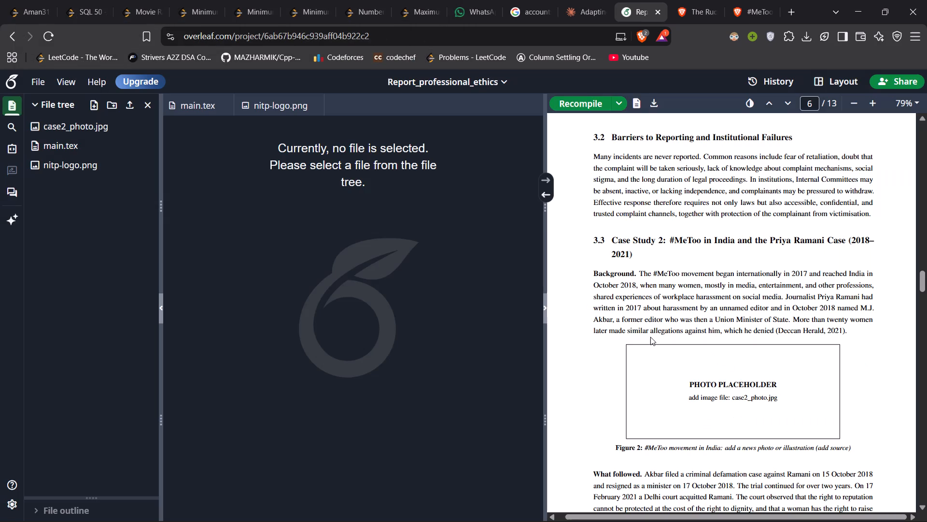
{"action": "left_click", "coordinate": [590, 99]}
Review the recompiled PDF, checking the Case Study 2 photo and the remaining photo placeholders in the other sections.
{"action": "scroll", "coordinate": [663, 253], "scroll_direction": "down", "scroll_amount": 2}
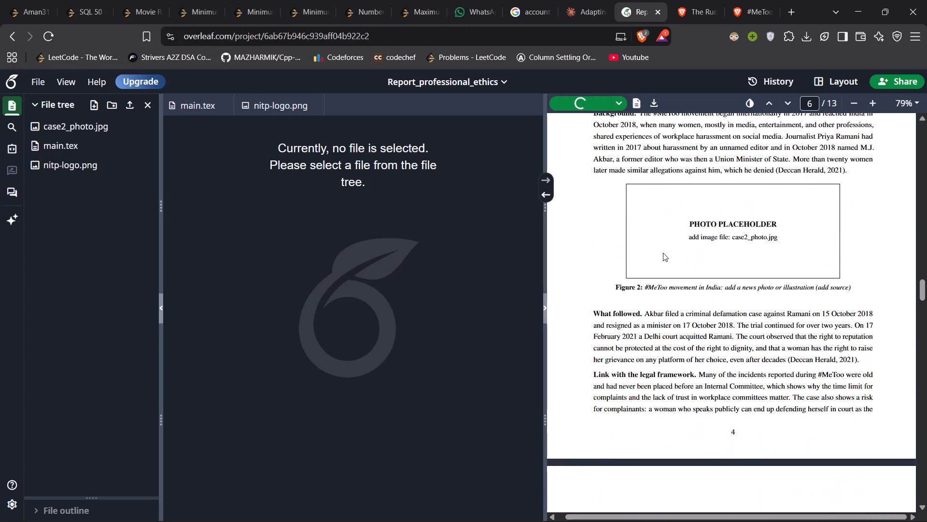
{"action": "scroll", "coordinate": [663, 253], "scroll_direction": "down", "scroll_amount": 2}
{"action": "scroll", "coordinate": [663, 253], "scroll_direction": "up", "scroll_amount": 1}
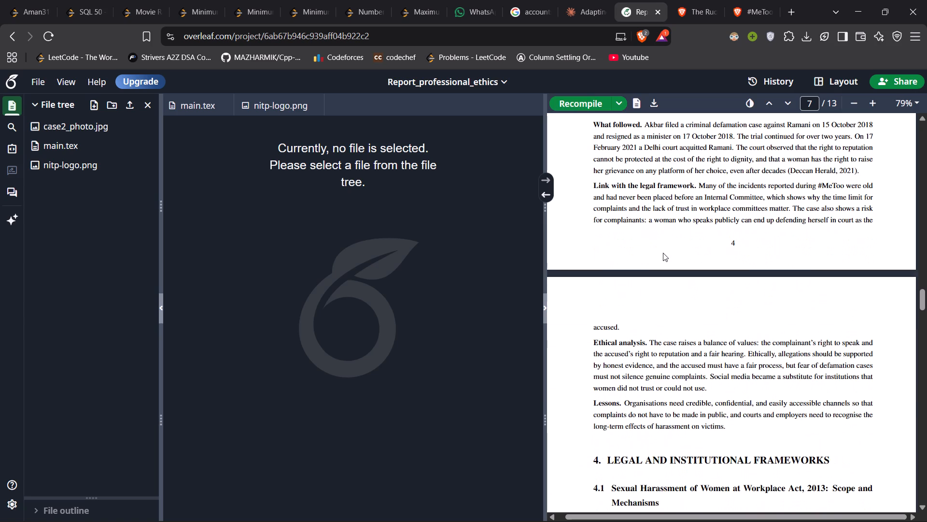
{"action": "scroll", "coordinate": [663, 253], "scroll_direction": "up", "scroll_amount": 3}
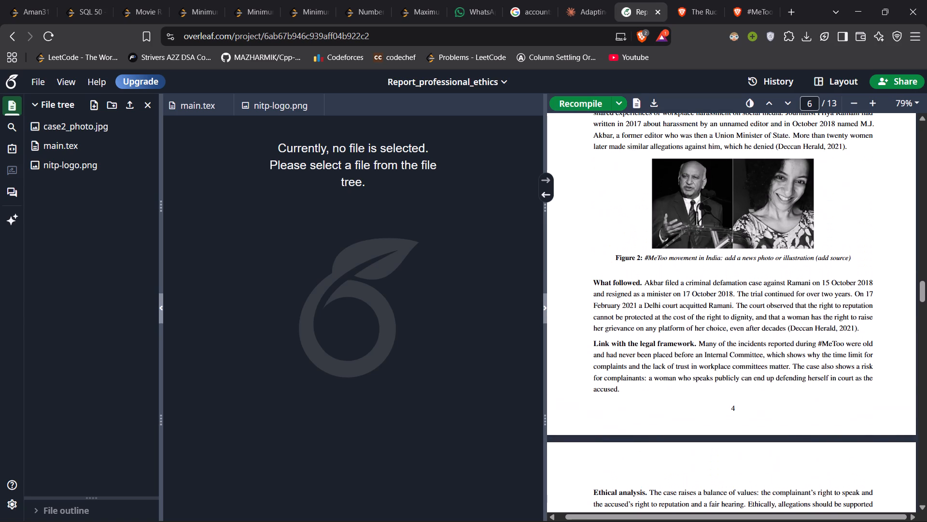
{"action": "scroll", "coordinate": [663, 253], "scroll_direction": "up", "scroll_amount": 1}
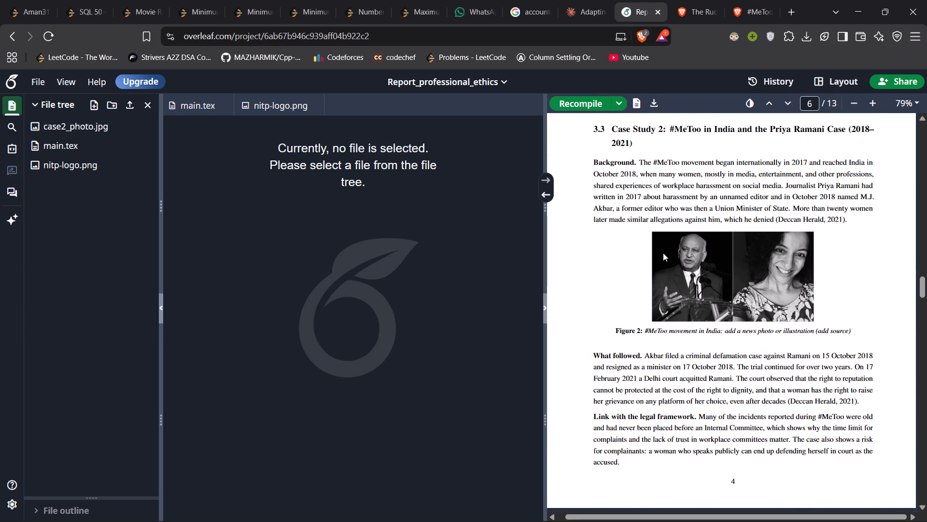
{"action": "scroll", "coordinate": [663, 253], "scroll_direction": "up", "scroll_amount": 1}
{"action": "scroll", "coordinate": [663, 253], "scroll_direction": "down", "scroll_amount": 8}
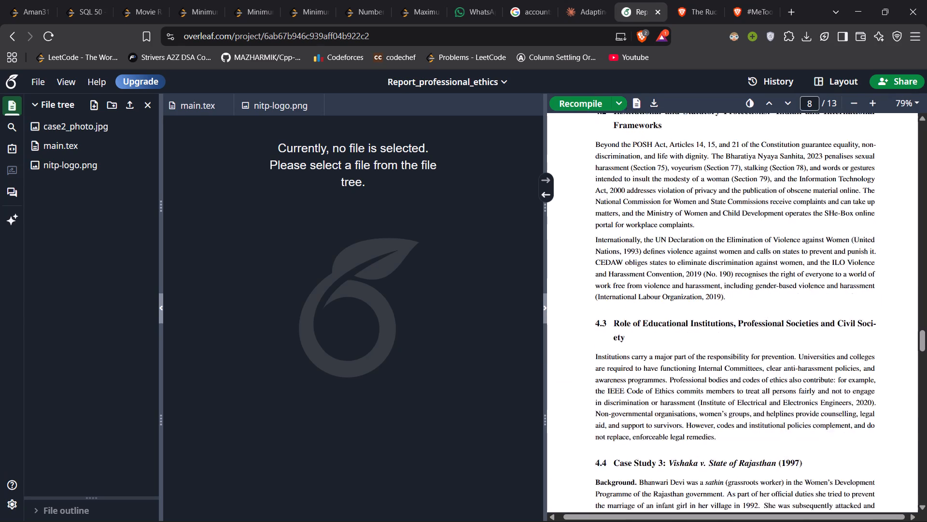
{"action": "scroll", "coordinate": [663, 253], "scroll_direction": "down", "scroll_amount": 2}
{"action": "scroll", "coordinate": [663, 253], "scroll_direction": "up", "scroll_amount": 4}
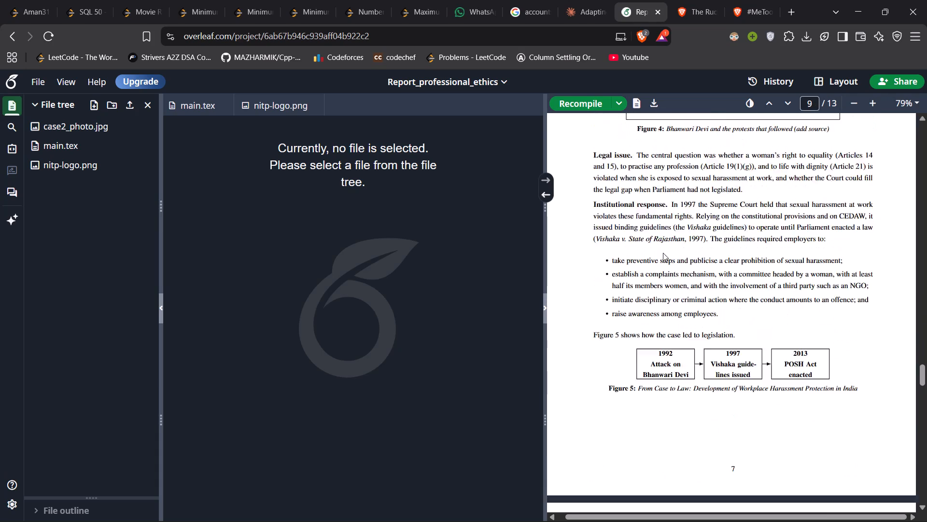
{"action": "scroll", "coordinate": [663, 253], "scroll_direction": "up", "scroll_amount": 6}
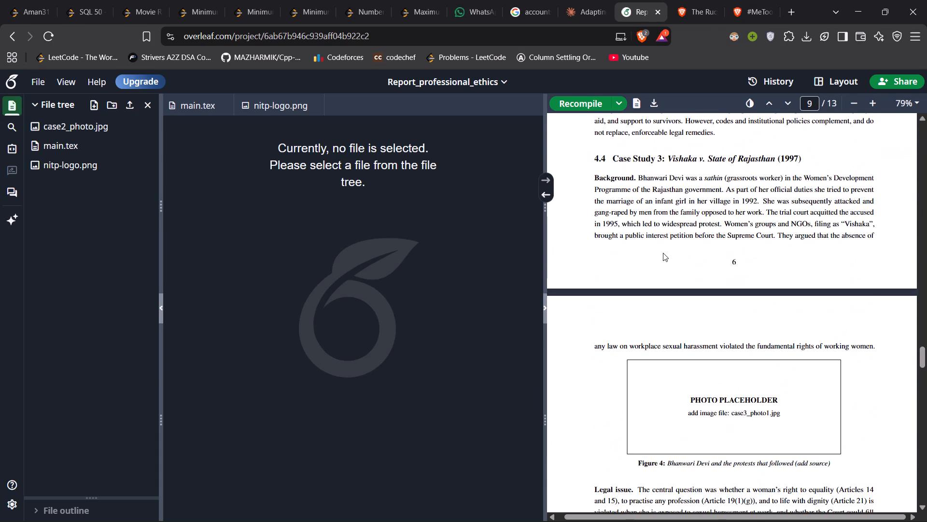
{"action": "right_click", "coordinate": [663, 253]}
{"action": "scroll", "coordinate": [663, 253], "scroll_direction": "up", "scroll_amount": 4}
{"action": "left_click", "coordinate": [711, 200]}
{"action": "scroll", "coordinate": [711, 200], "scroll_direction": "up", "scroll_amount": 2}
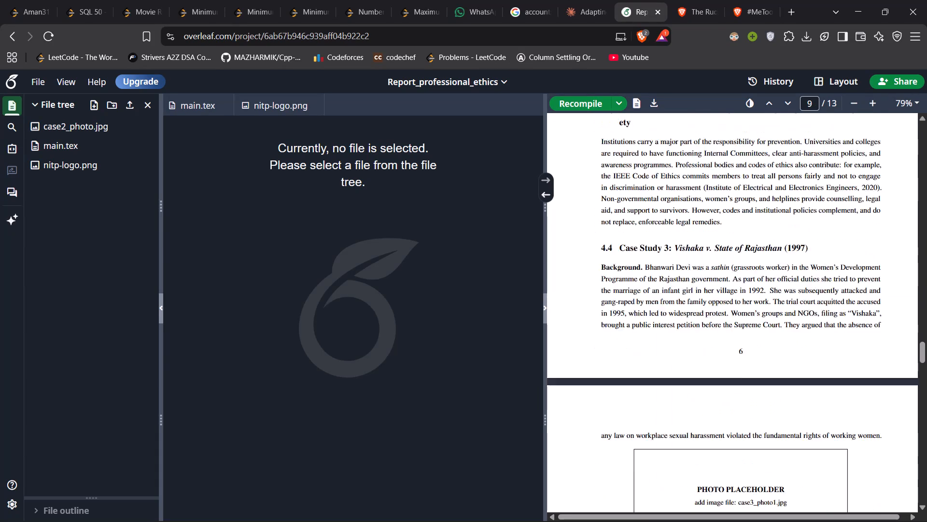
{"action": "scroll", "coordinate": [711, 200], "scroll_direction": "up", "scroll_amount": 9}
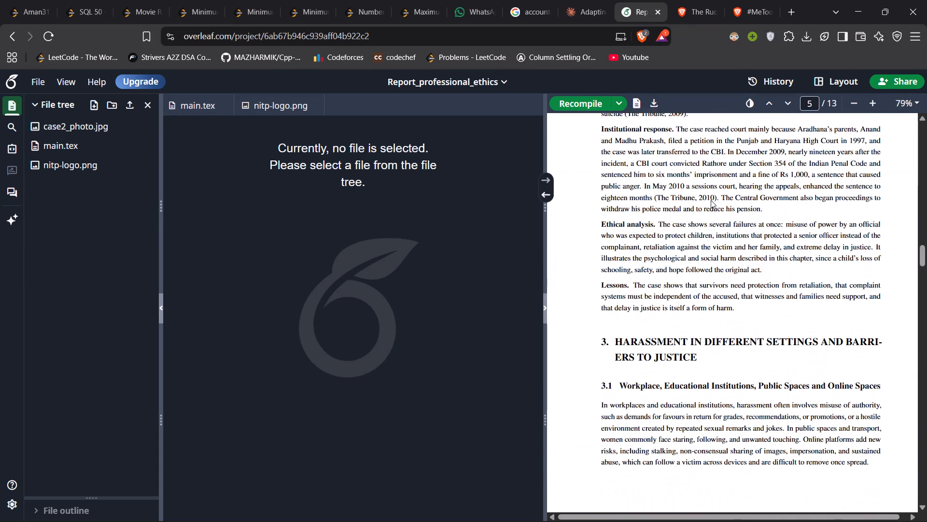
{"action": "scroll", "coordinate": [711, 200], "scroll_direction": "up", "scroll_amount": 6}
{"action": "scroll", "coordinate": [711, 200], "scroll_direction": "down", "scroll_amount": 1}
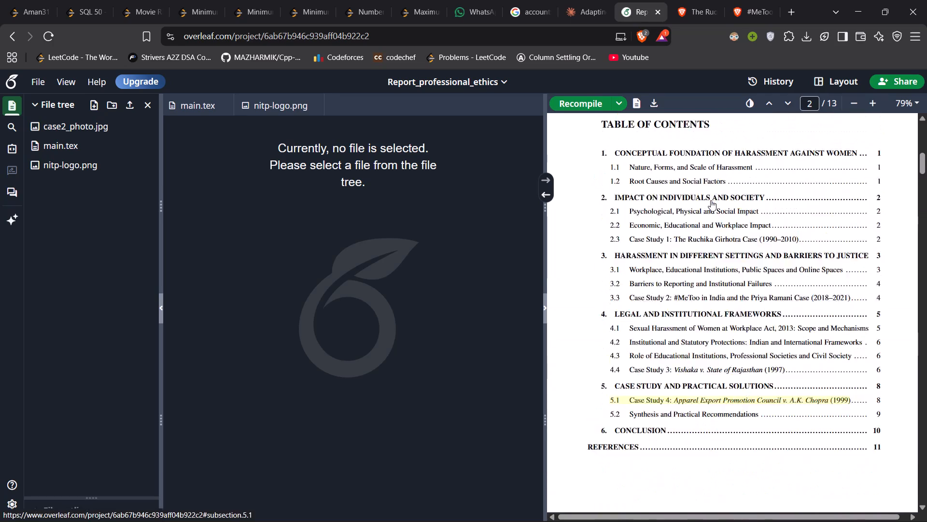
{"action": "scroll", "coordinate": [711, 200], "scroll_direction": "down", "scroll_amount": 2}
{"action": "scroll", "coordinate": [711, 200], "scroll_direction": "up", "scroll_amount": 1}
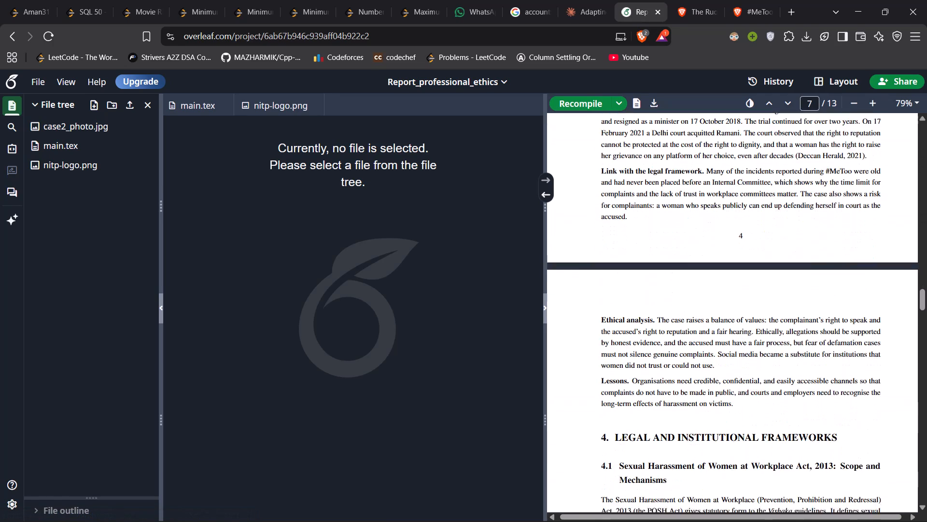
{"action": "scroll", "coordinate": [711, 200], "scroll_direction": "up", "scroll_amount": 2}
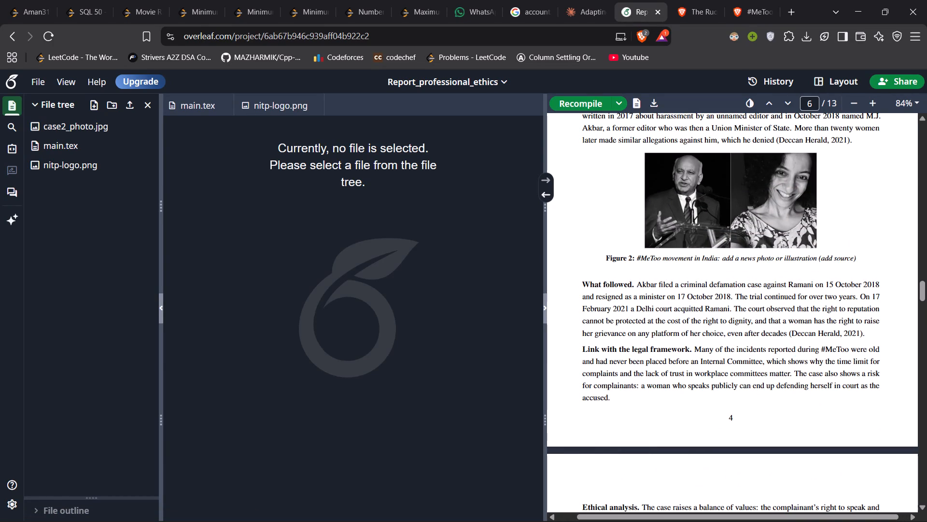
In main.tex, delete the placeholder text ": add a news photo or illustration (add source)" from the Figure 2 caption.
{"action": "double_click", "coordinate": [764, 258]}
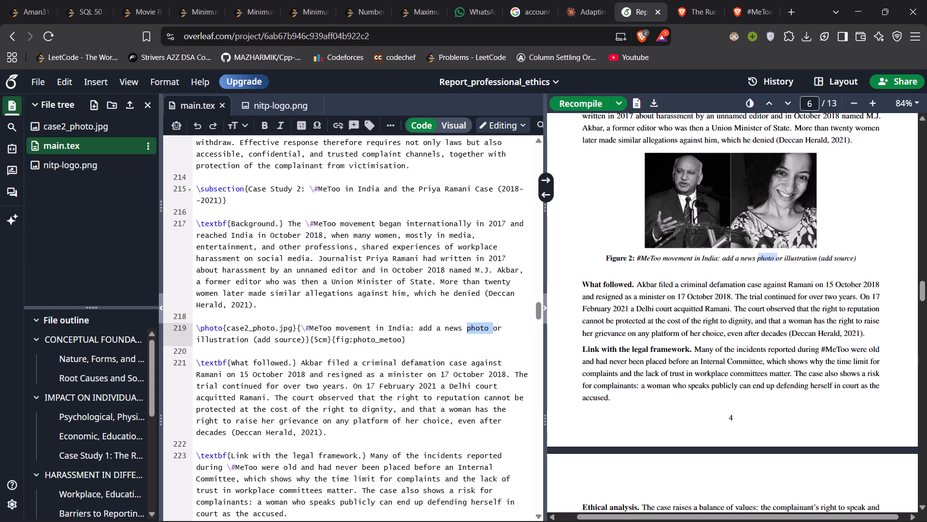
{"action": "left_click", "coordinate": [397, 335]}
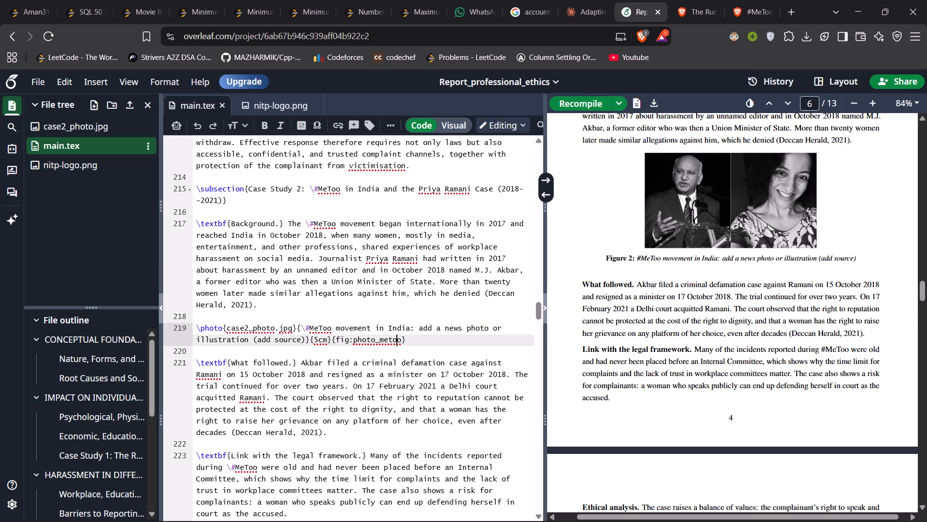
{"action": "left_click", "coordinate": [303, 341]}
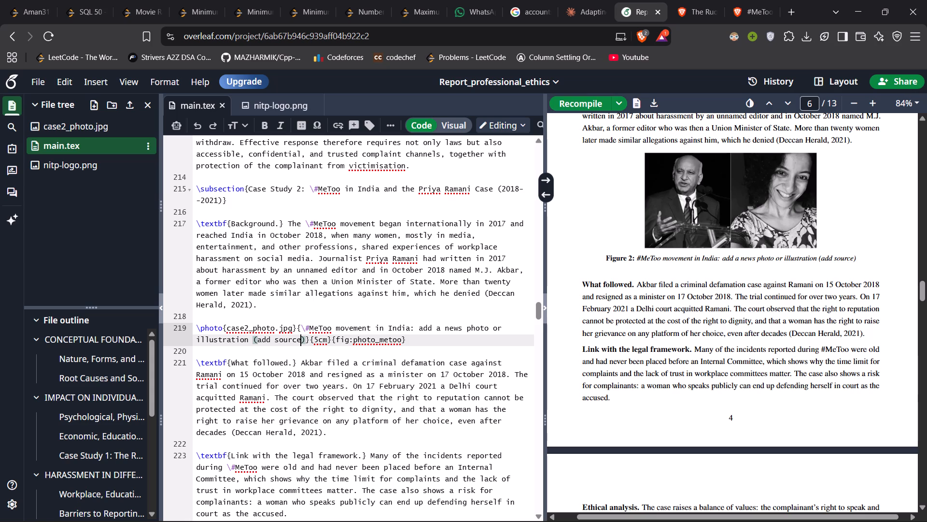
{"action": "left_click", "coordinate": [304, 341]}
{"action": "key", "text": "BackSpace"}
{"action": "key", "text": "BackSpace"}
{"action": "key", "text": "BackSpace"}
{"action": "key", "text": "BackSpace"}
{"action": "key", "text": "BackSpace"}
{"action": "key", "text": "BackSpace"}
{"action": "key", "text": "BackSpace"}
{"action": "key", "text": "BackSpace"}
{"action": "key", "text": "BackSpace"}
{"action": "key", "text": "BackSpace"}
{"action": "key", "text": "BackSpace"}
{"action": "key", "text": "BackSpace"}
{"action": "key", "text": "BackSpace"}
{"action": "key", "text": "BackSpace"}
{"action": "key", "text": "BackSpace"}
{"action": "key", "text": "BackSpace"}
{"action": "key", "text": "BackSpace"}
{"action": "key", "text": "BackSpace"}
{"action": "key", "text": "BackSpace"}
{"action": "key", "text": "BackSpace"}
{"action": "key", "text": "BackSpace"}
{"action": "key", "text": "BackSpace"}
{"action": "key", "text": "BackSpace"}
{"action": "key", "text": "BackSpace"}
{"action": "key", "text": "BackSpace"}
{"action": "key", "text": "BackSpace"}
{"action": "key", "text": "BackSpace"}
{"action": "key", "text": "BackSpace"}
{"action": "key", "text": "BackSpace"}
{"action": "key", "text": "BackSpace"}
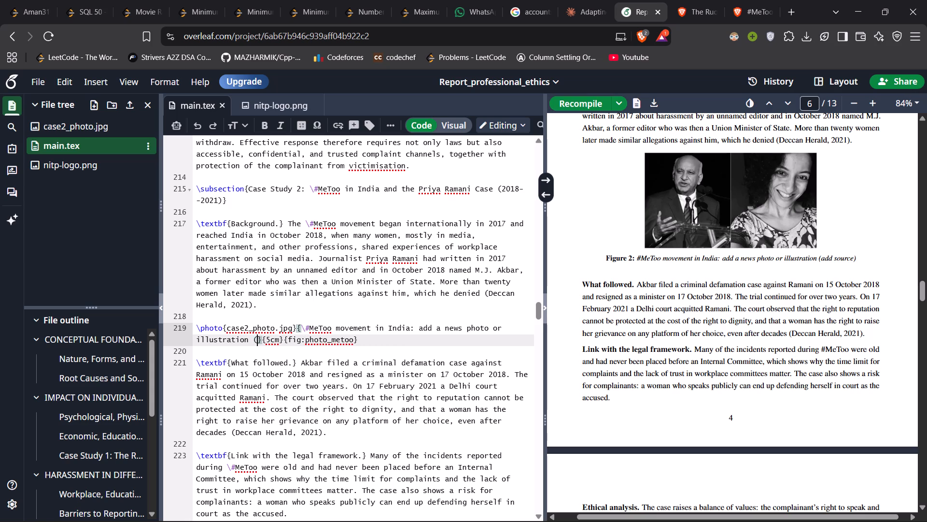
{"action": "key", "text": "BackSpace"}
{"action": "key", "text": "BackSpace"}
{"action": "key", "text": "BackSpace"}
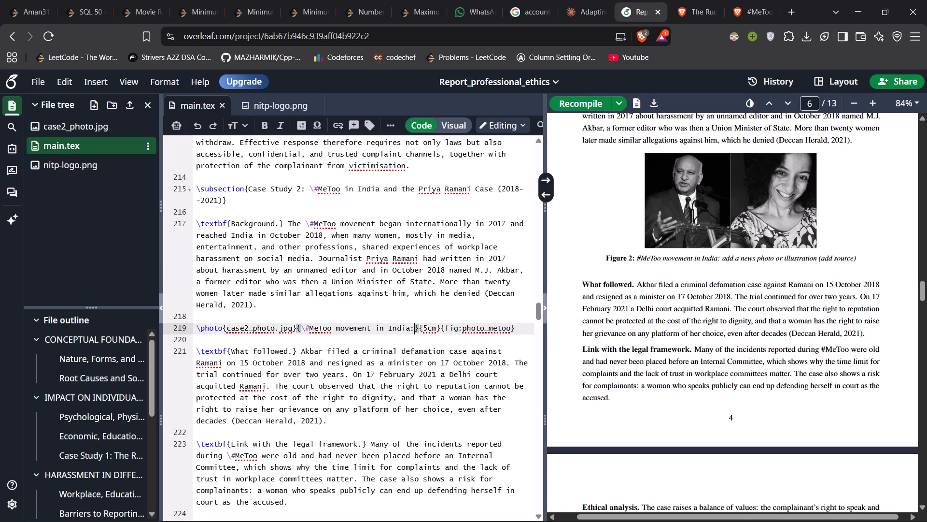
{"action": "key", "text": "BackSpace"}
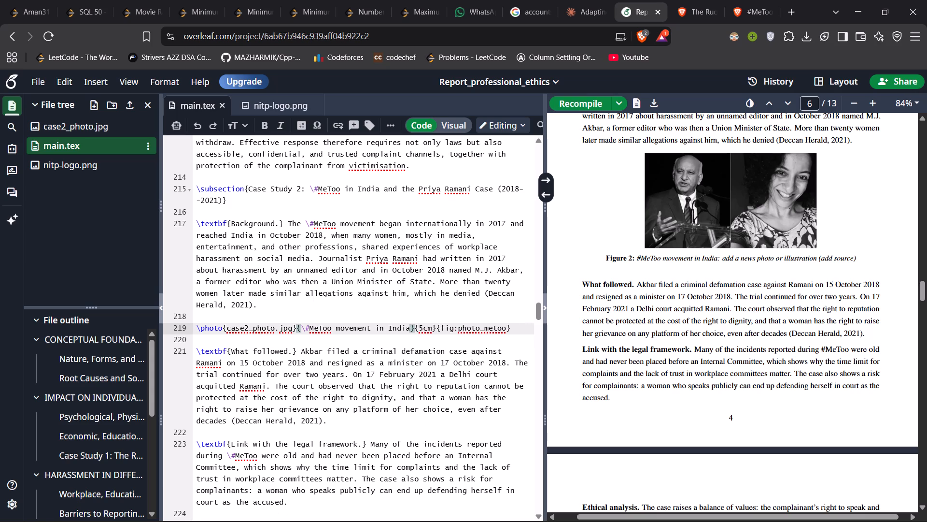
Append "and the Priya Ramani Case", copied from the section 3.3 heading, to the Figure 2 caption and recompile the report.
{"action": "scroll", "coordinate": [587, 314], "scroll_direction": "up", "scroll_amount": 2}
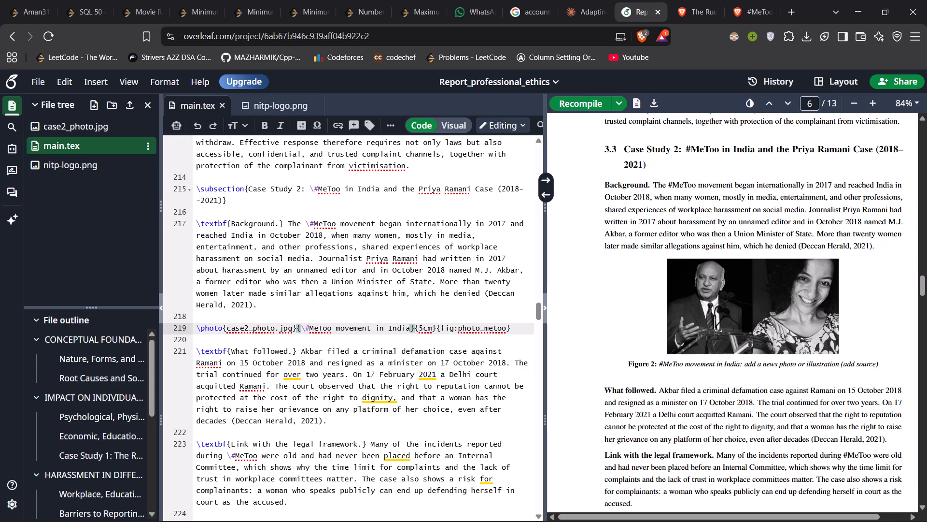
{"action": "left_click_drag", "start_coordinate": [755, 151], "coordinate": [833, 146]}
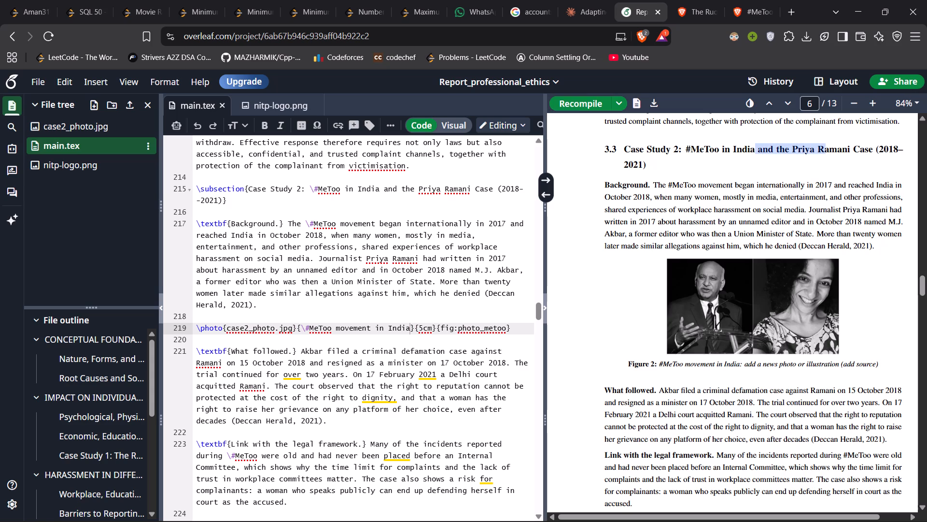
{"action": "left_click_drag", "start_coordinate": [833, 146], "coordinate": [870, 149]}
{"action": "left_click_drag", "start_coordinate": [870, 149], "coordinate": [850, 151]}
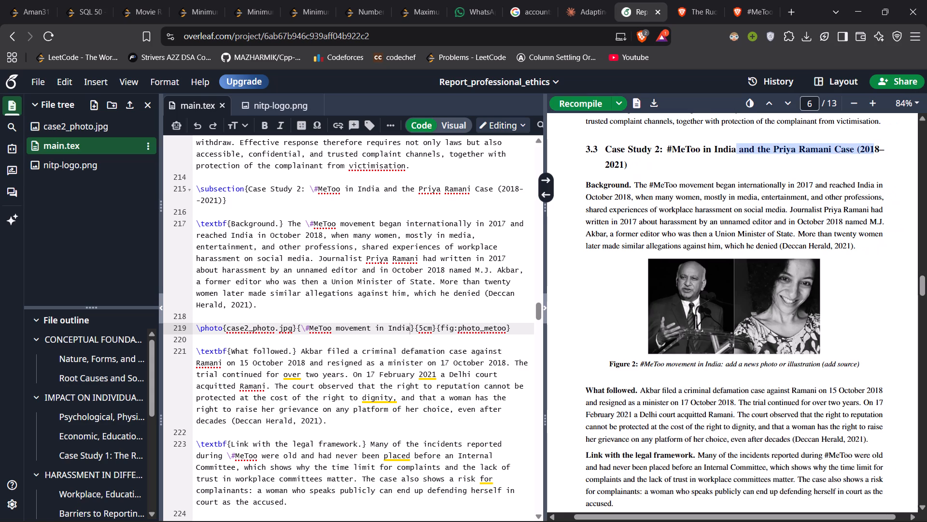
{"action": "left_click_drag", "start_coordinate": [850, 151], "coordinate": [853, 150]}
{"action": "key", "text": "ctrl+c"}
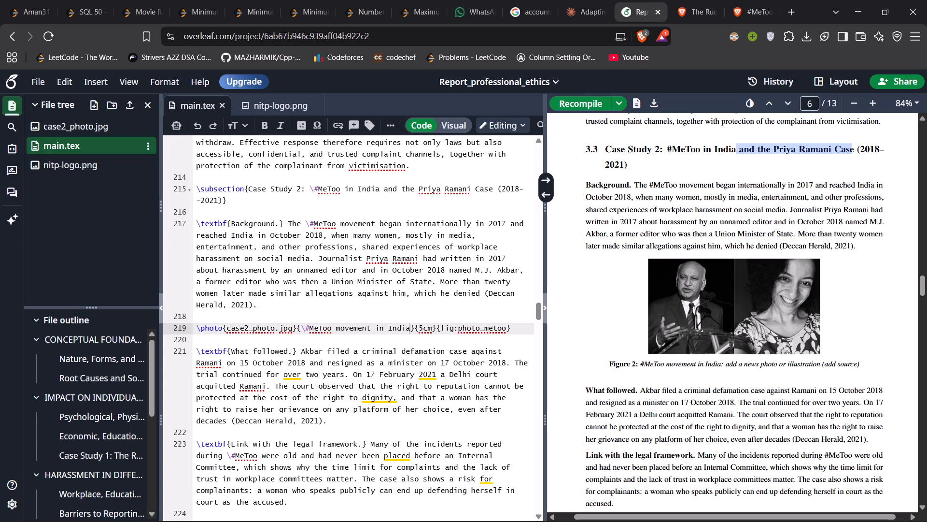
{"action": "left_click", "coordinate": [409, 330]}
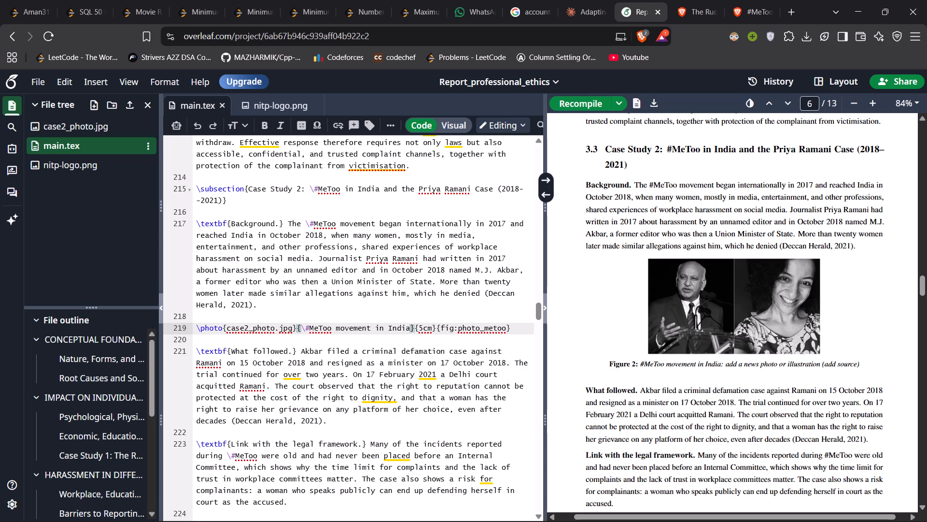
{"action": "key", "text": "space"}
{"action": "key", "text": "ctrl+v"}
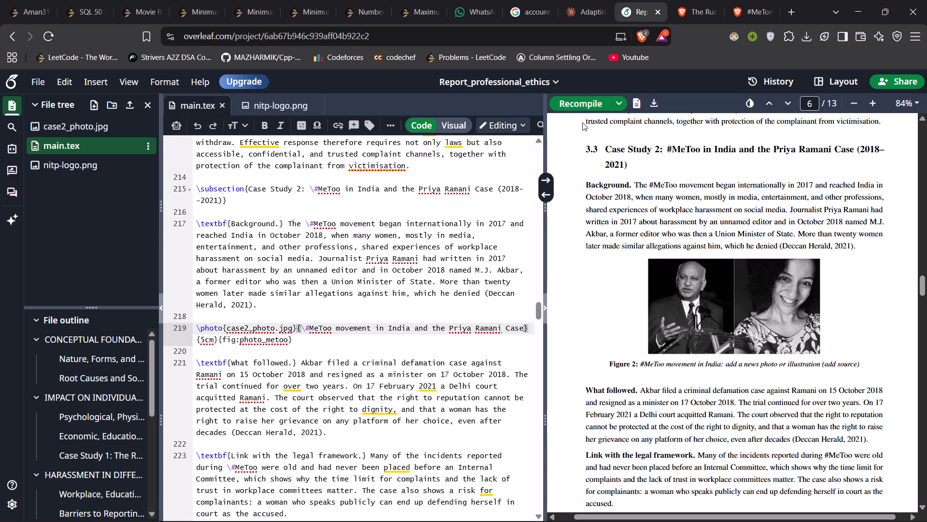
{"action": "left_click", "coordinate": [580, 106]}
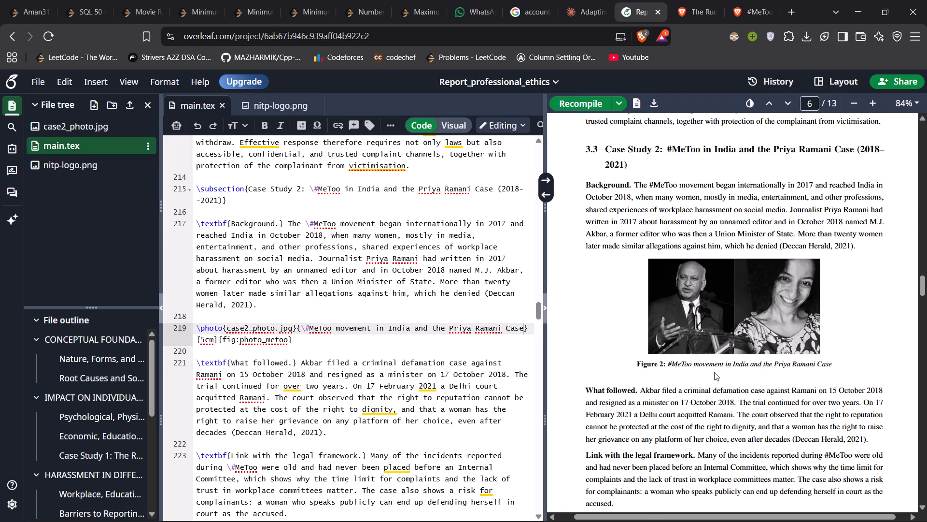
{"action": "scroll", "coordinate": [714, 372], "scroll_direction": "down", "scroll_amount": 2}
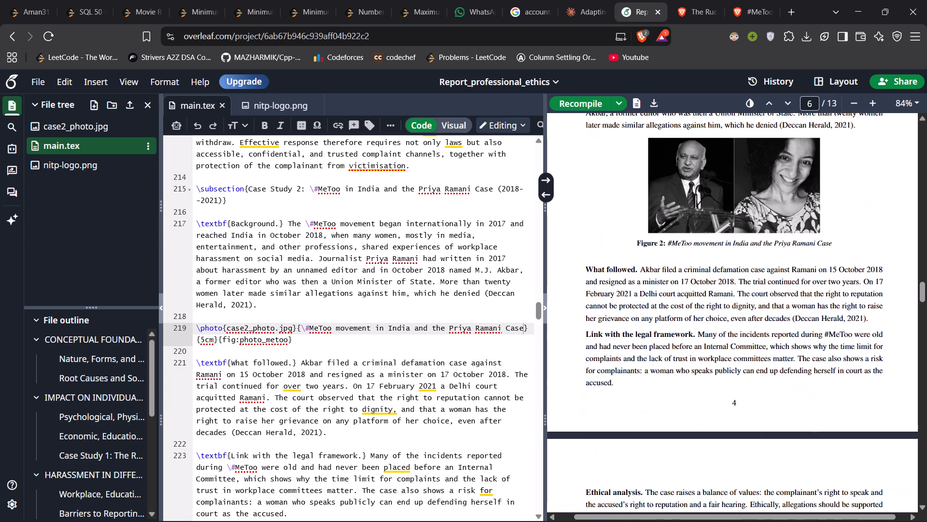
{"action": "scroll", "coordinate": [714, 372], "scroll_direction": "down", "scroll_amount": 5}
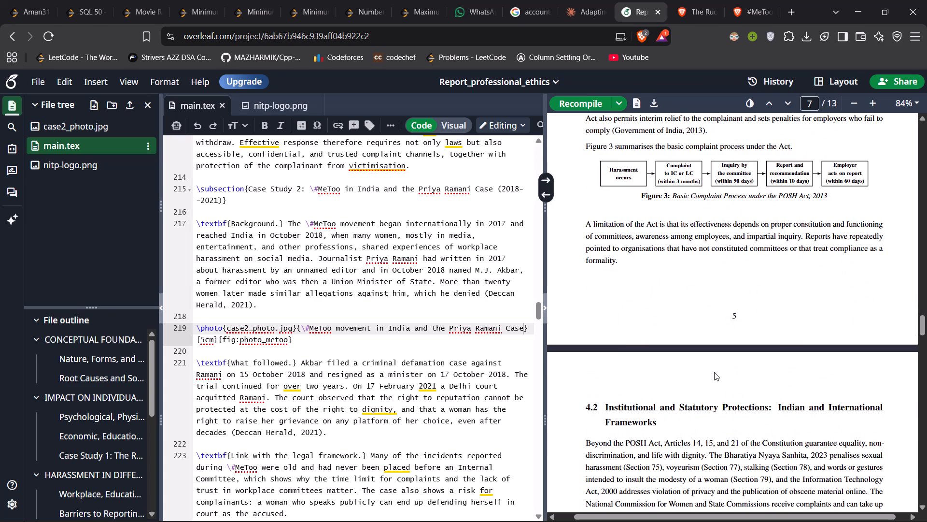